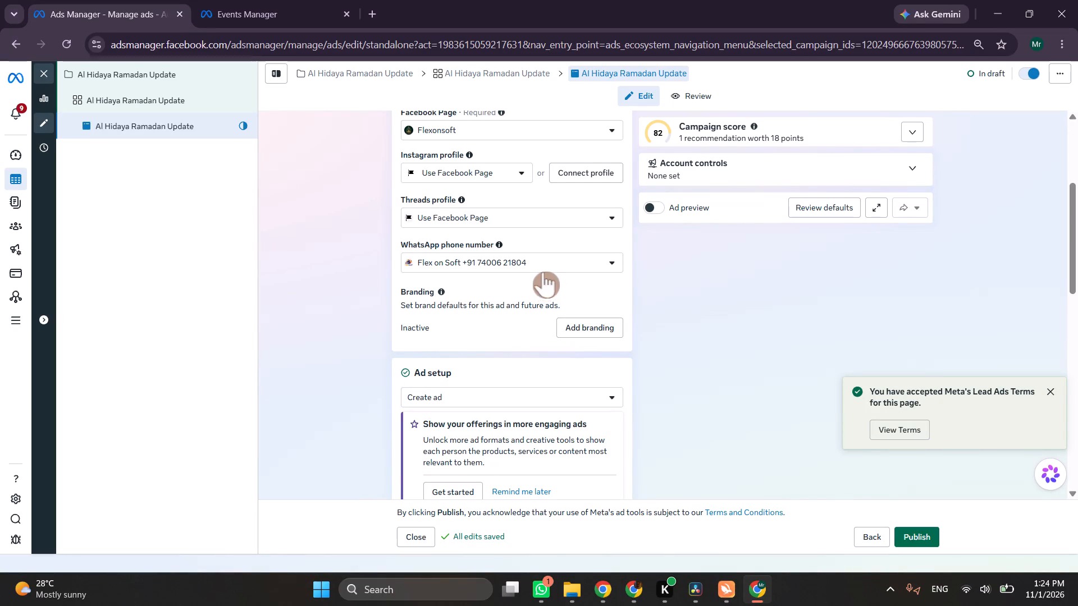
Dismiss the notice about the accepted Lead Ads Terms while checking the ad's Identity section.
scroll(540, 309, "up", 3)
scroll(560, 430, "down", 1)
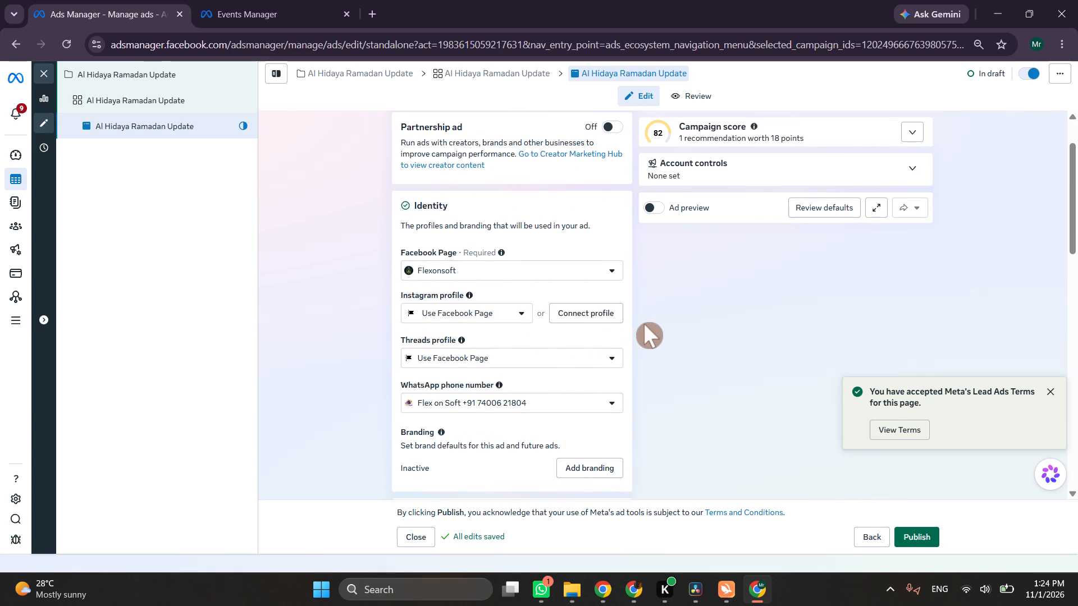
scroll(644, 324, "down", 1)
left_click(1059, 393)
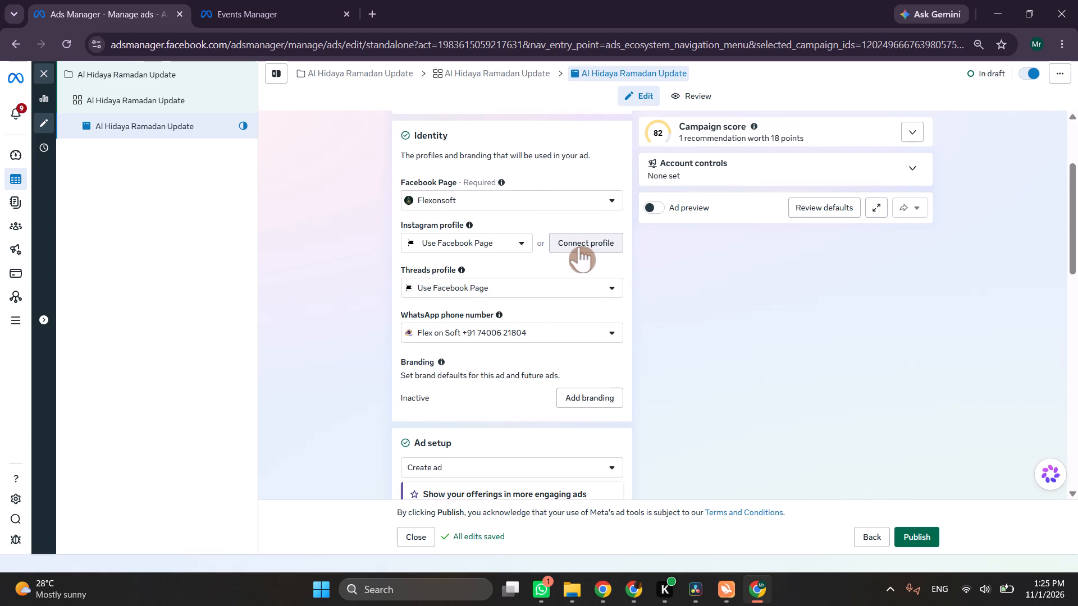
Choose Use Facebook Page as the Threads profile in the ad's Identity section.
left_click(609, 287)
left_click(609, 287)
left_click(609, 284)
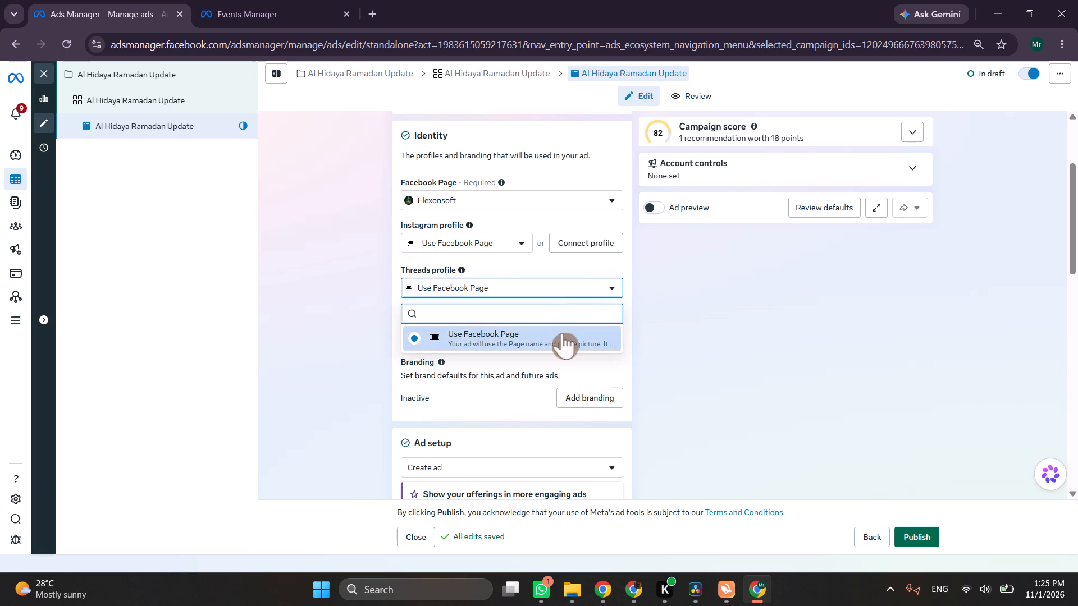
left_click(600, 290)
left_click(605, 283)
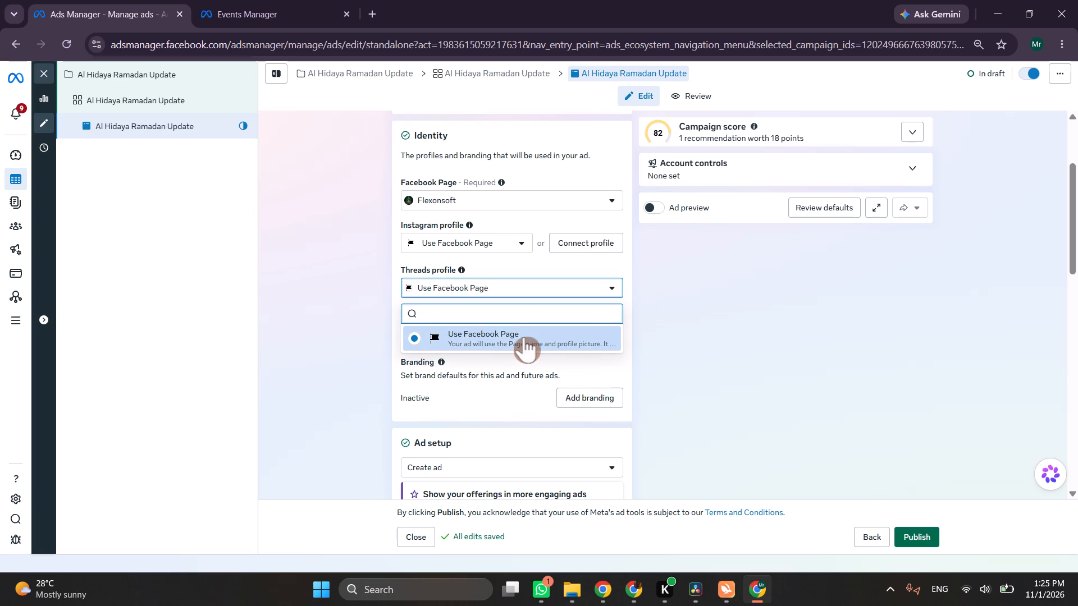
left_click(524, 337)
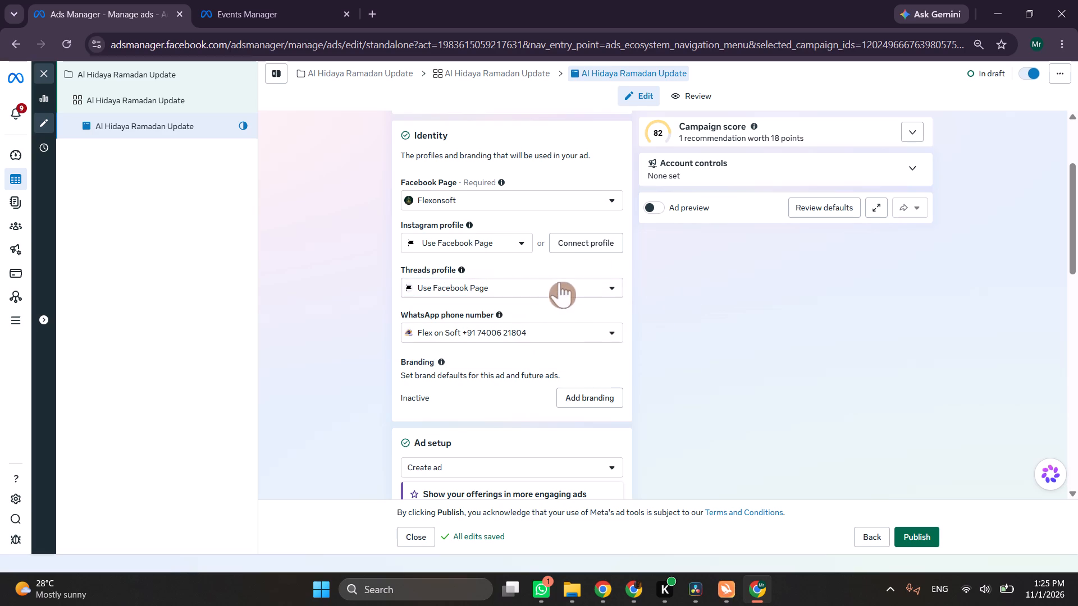
Switch to DaVinci Resolve and place the playhead at the very start of Timeline 1.
left_click(688, 595)
left_click_drag(220, 407, 159, 410)
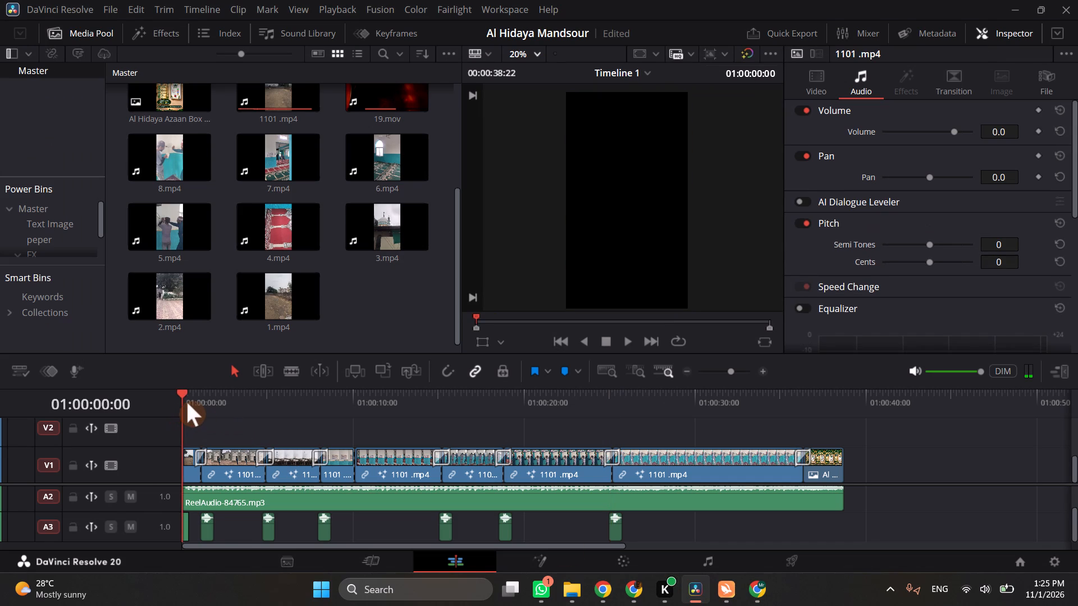
left_click_drag(194, 400, 178, 402)
left_click_drag(184, 400, 177, 402)
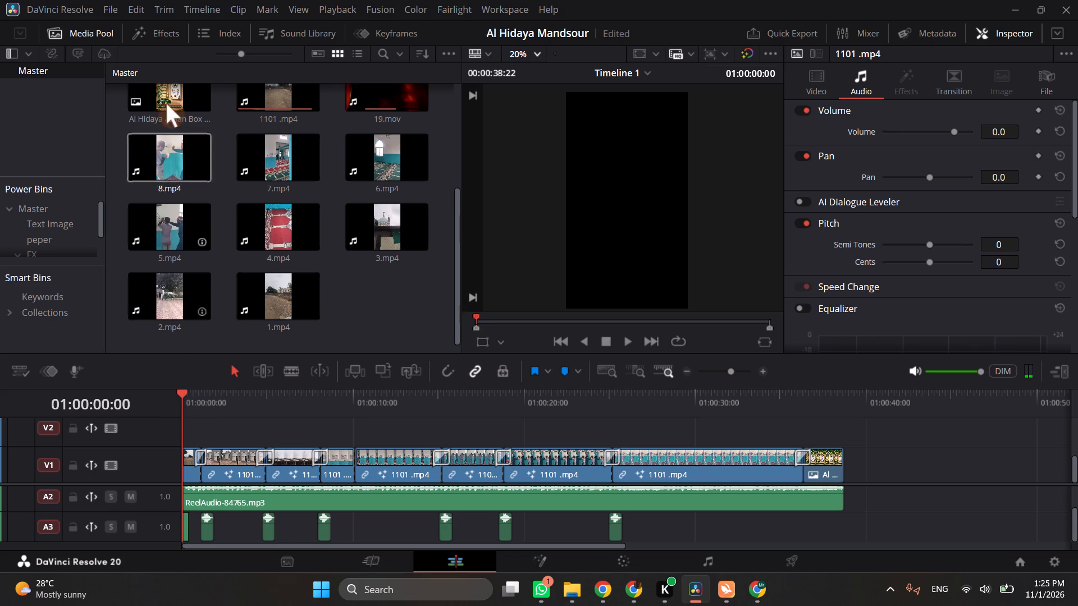
Close the Al Hidaya Mandsour project.
left_click(116, 14)
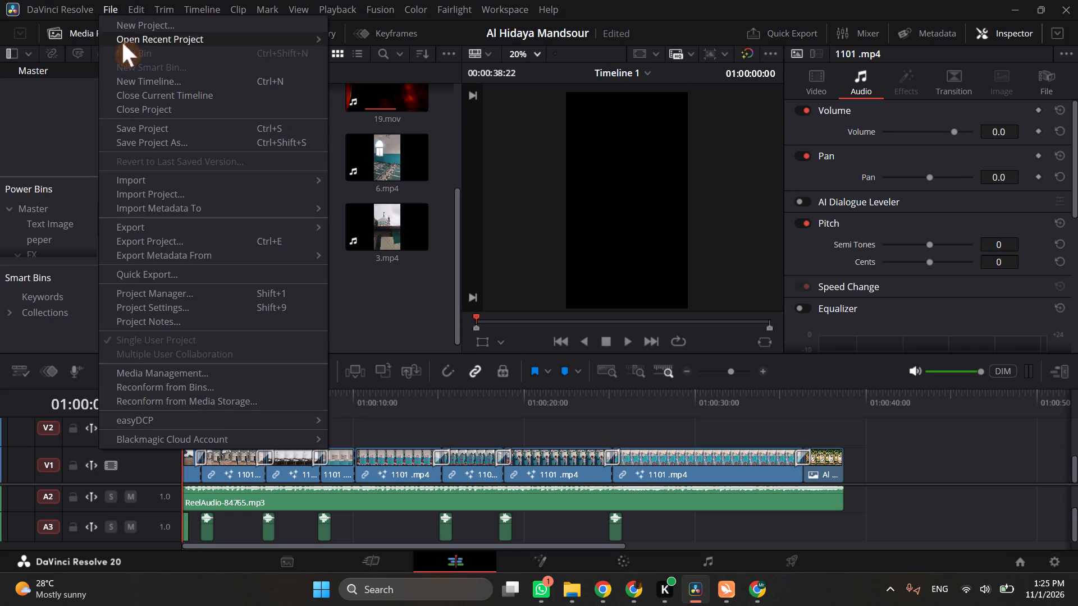
left_click(143, 114)
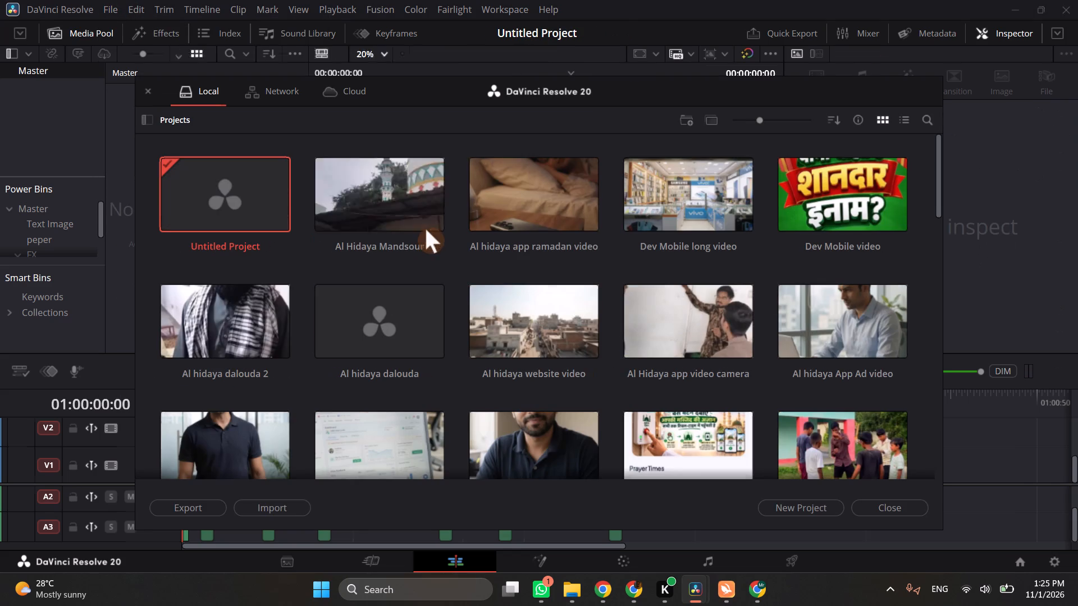
Open the project "Al hidaya app ramadan video".
double_click(538, 213)
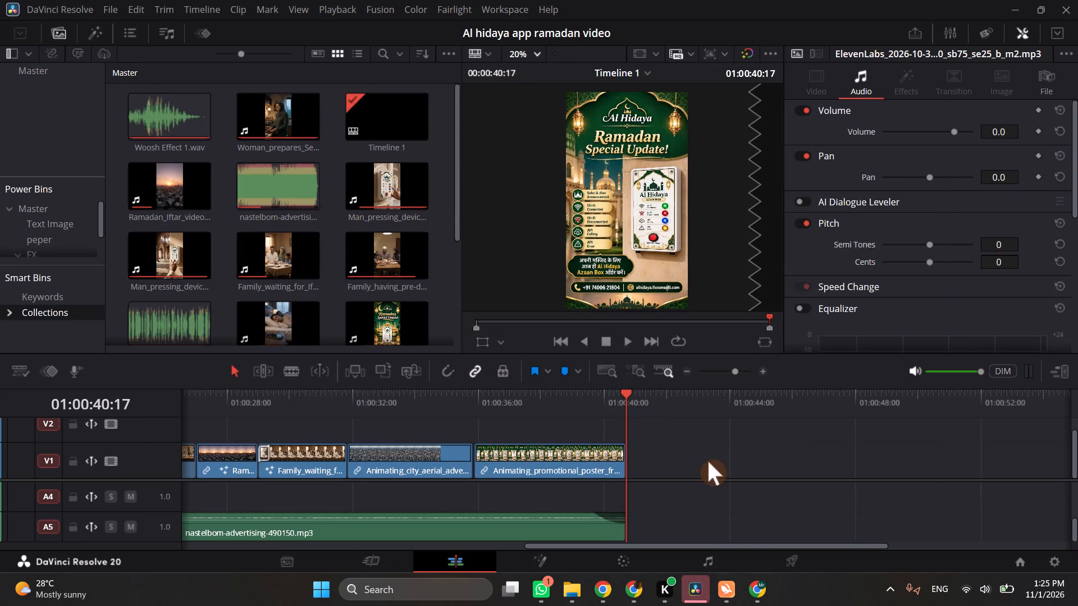
Set the volume of the Woosh Effect 1 clip at the timeline's start on track A4 to -0.8.
left_click_drag(693, 453, 81, 551)
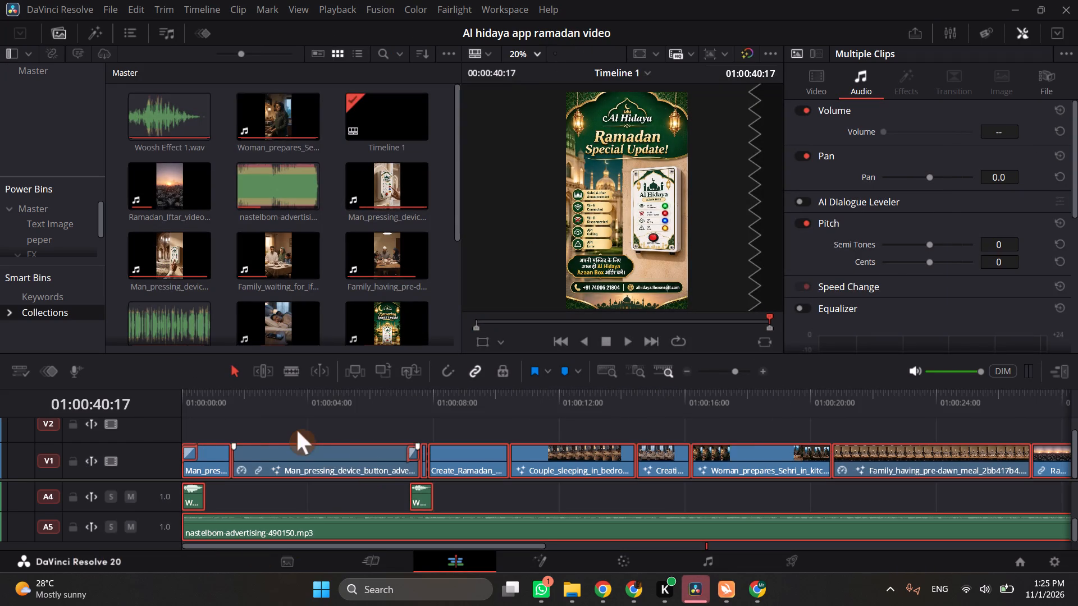
left_click(313, 419)
left_click_drag(225, 402, 144, 404)
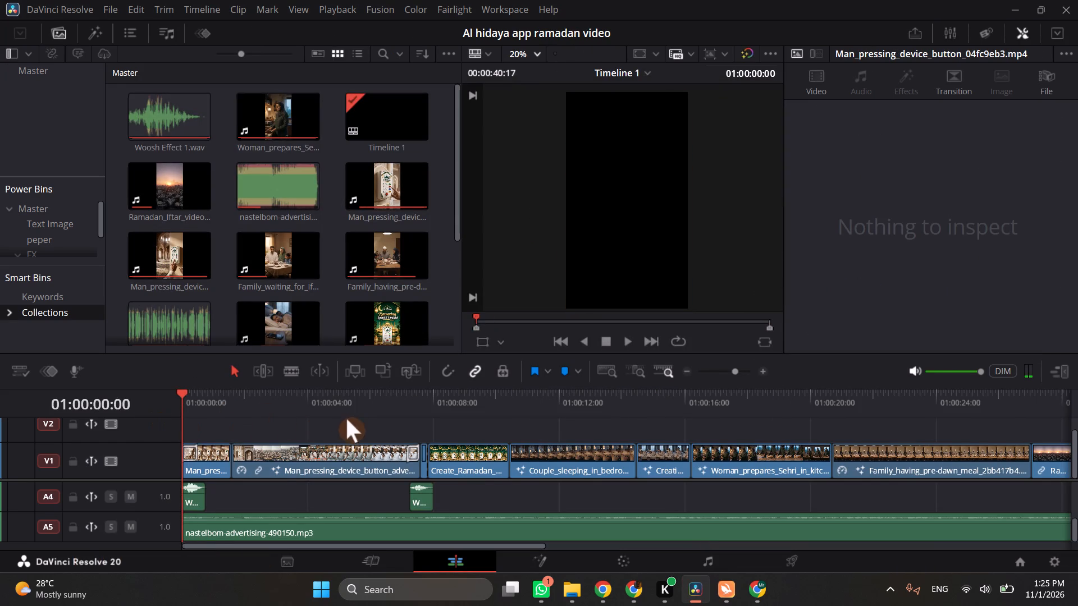
left_click(188, 497)
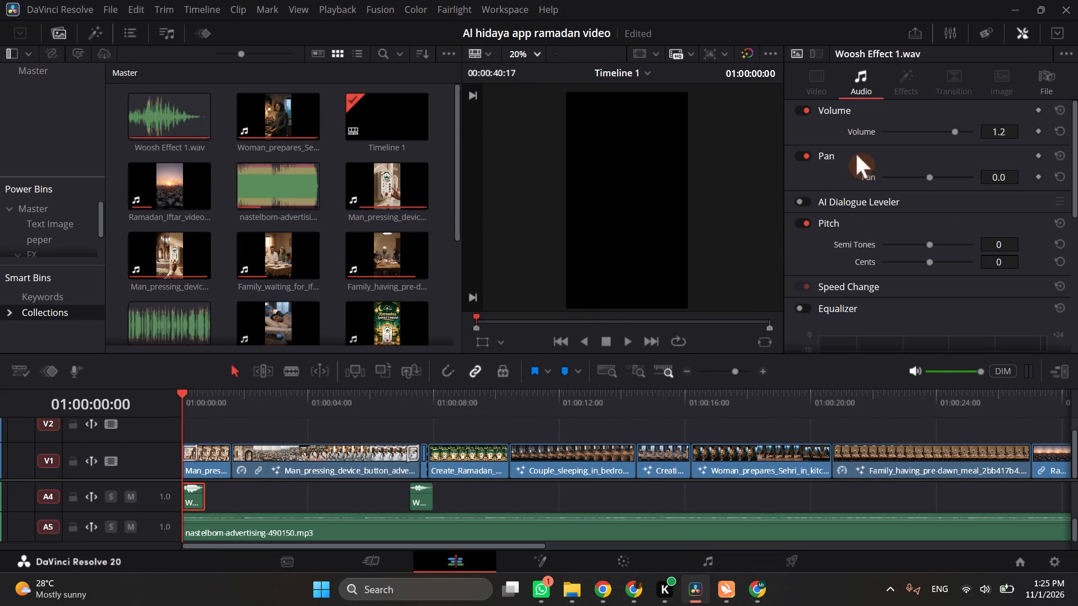
left_click(1006, 135)
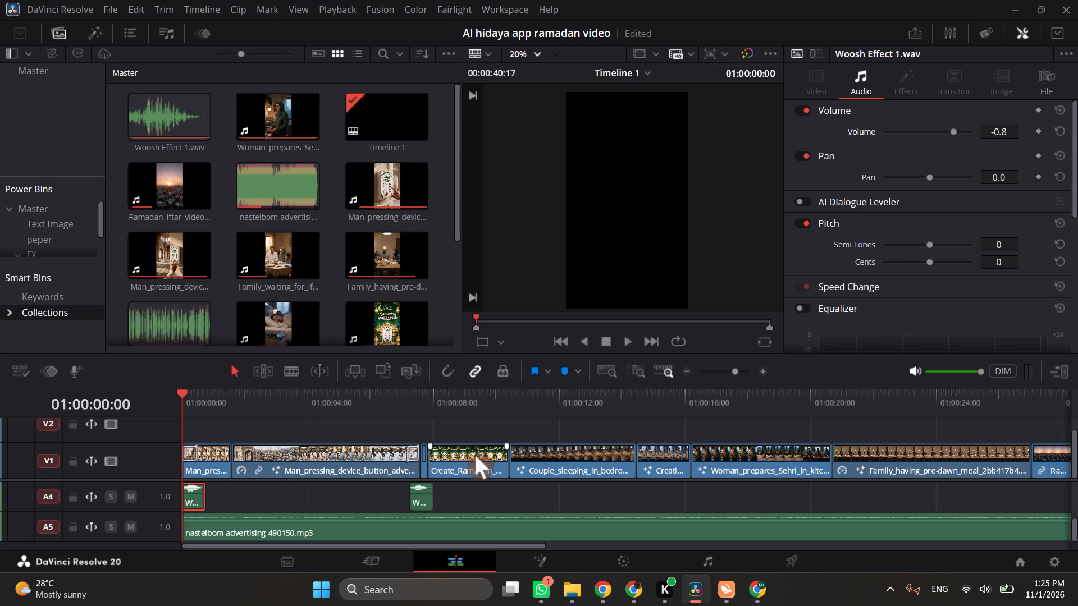
Review the timeline from the Create_Ramadan clip through the Couple_sleeping clip by scrubbing and playing it back.
left_click(417, 397)
left_click_drag(417, 397, 421, 399)
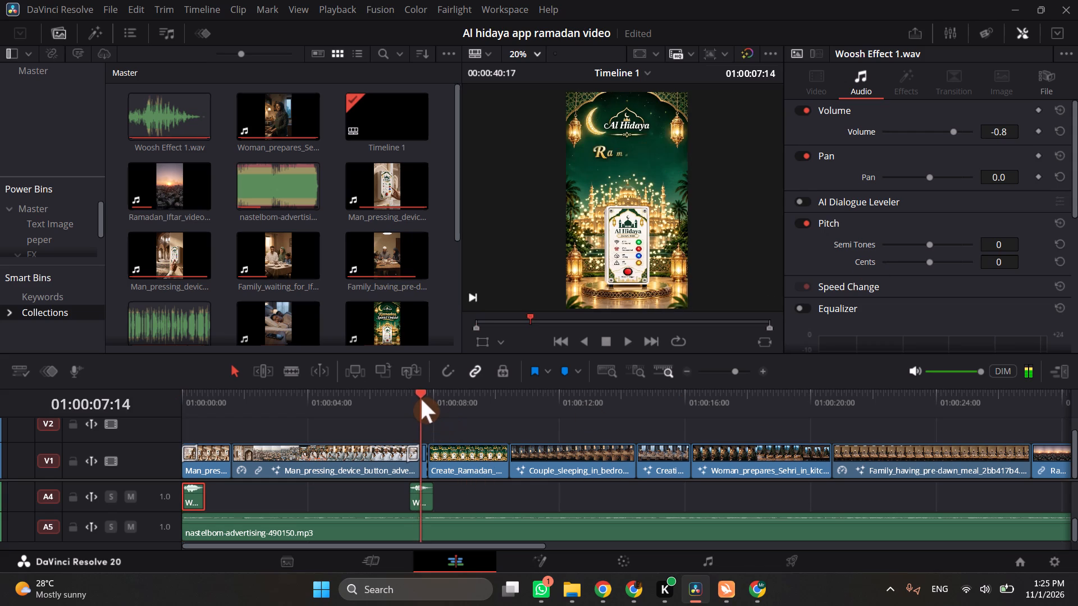
left_click_drag(421, 399, 583, 412)
left_click(736, 371)
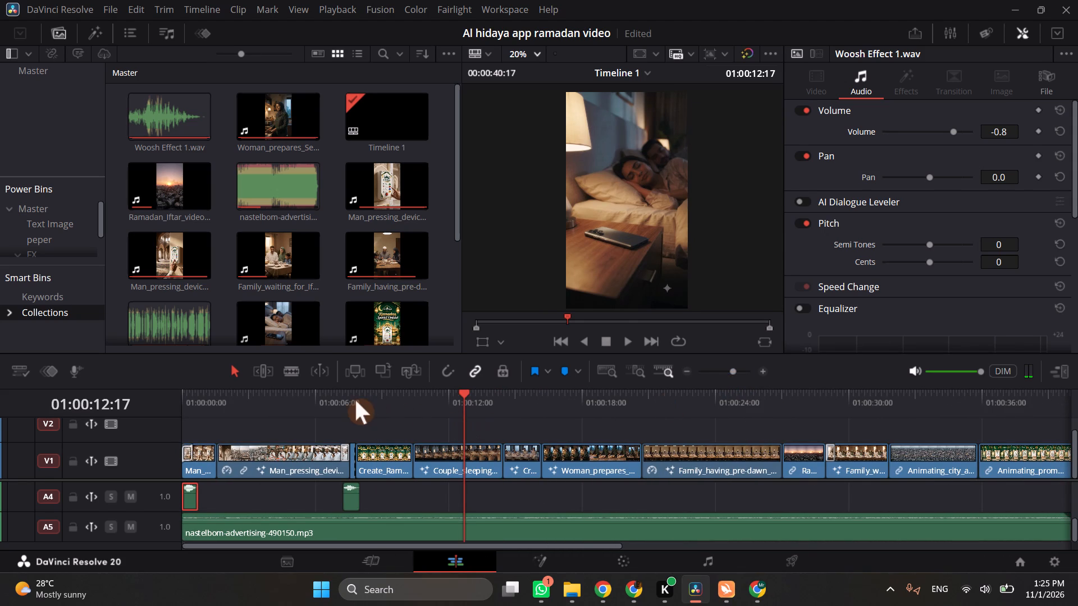
left_click_drag(355, 400, 395, 400)
left_click_drag(407, 398, 475, 400)
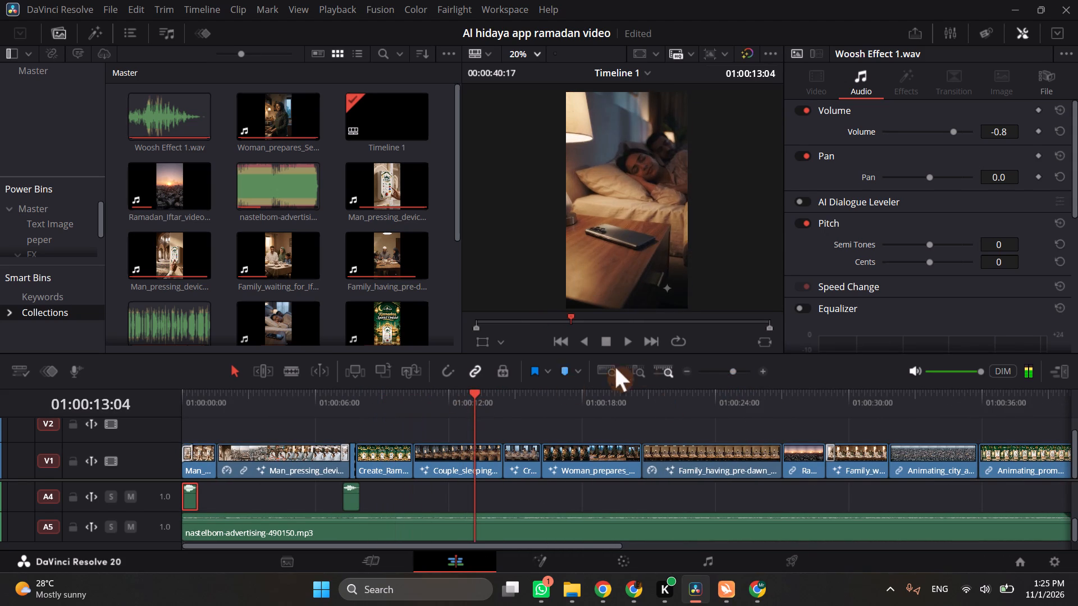
left_click(633, 343)
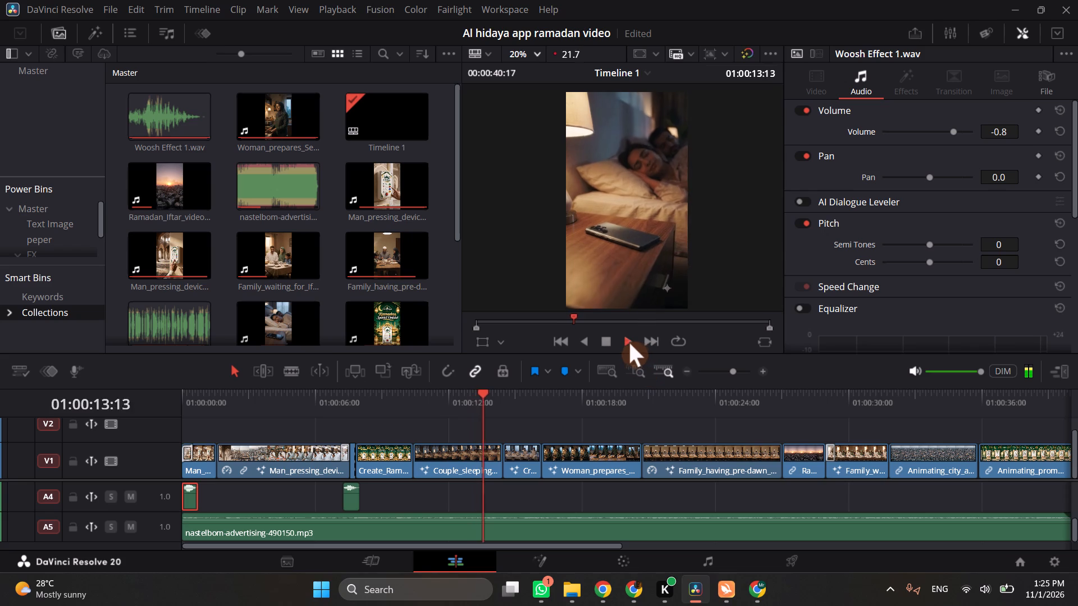
left_click(614, 341)
left_click(611, 339)
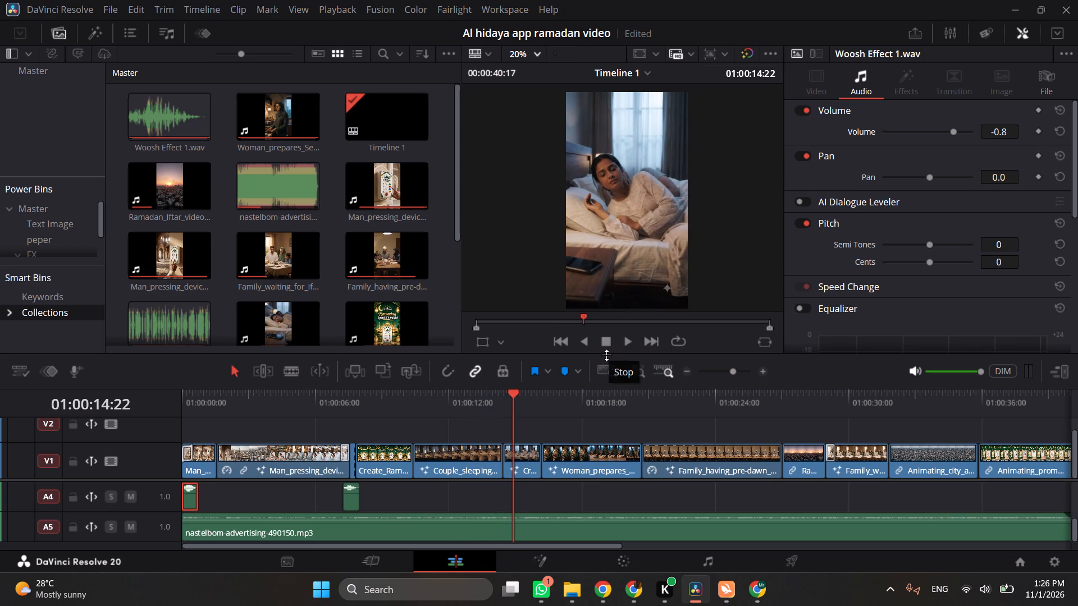
Examine the clip transitions from the Couple_sleeping scene through the Animating_promotional_poster clip at the end of the timeline.
left_click(585, 449)
left_click(571, 499)
left_click_drag(493, 412, 473, 414)
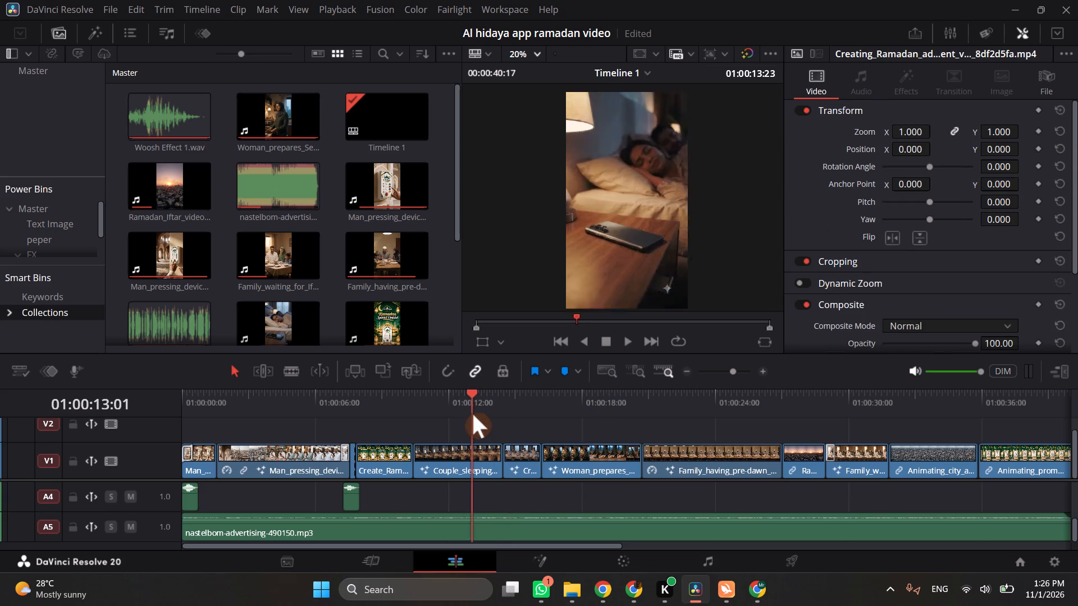
left_click_drag(473, 414, 476, 413)
left_click(506, 406)
left_click(503, 405)
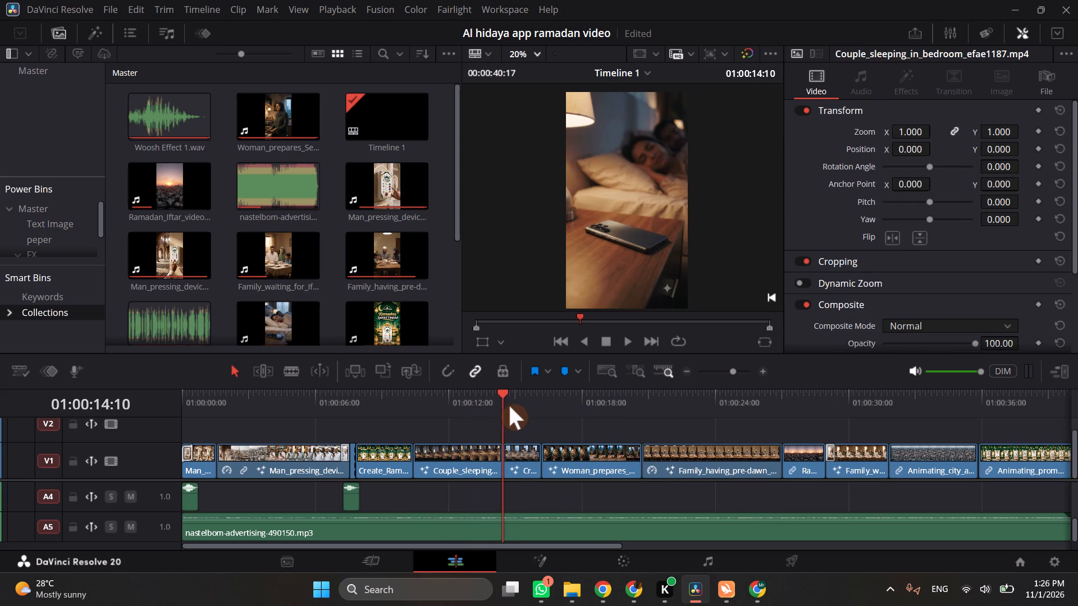
left_click_drag(519, 402, 529, 403)
left_click(547, 403)
left_click_drag(545, 407, 543, 412)
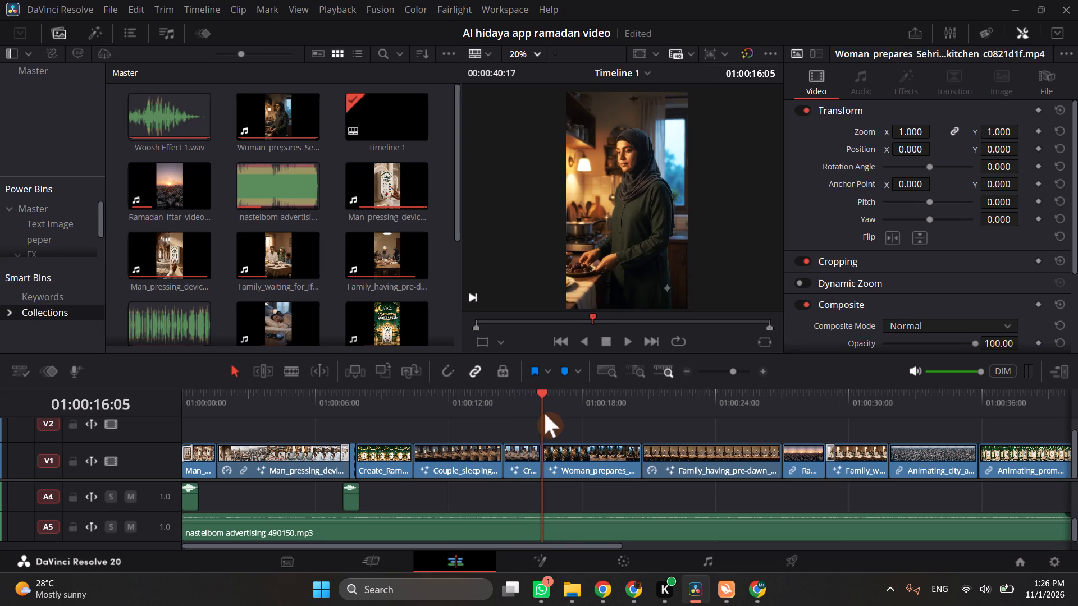
left_click_drag(598, 545, 719, 549)
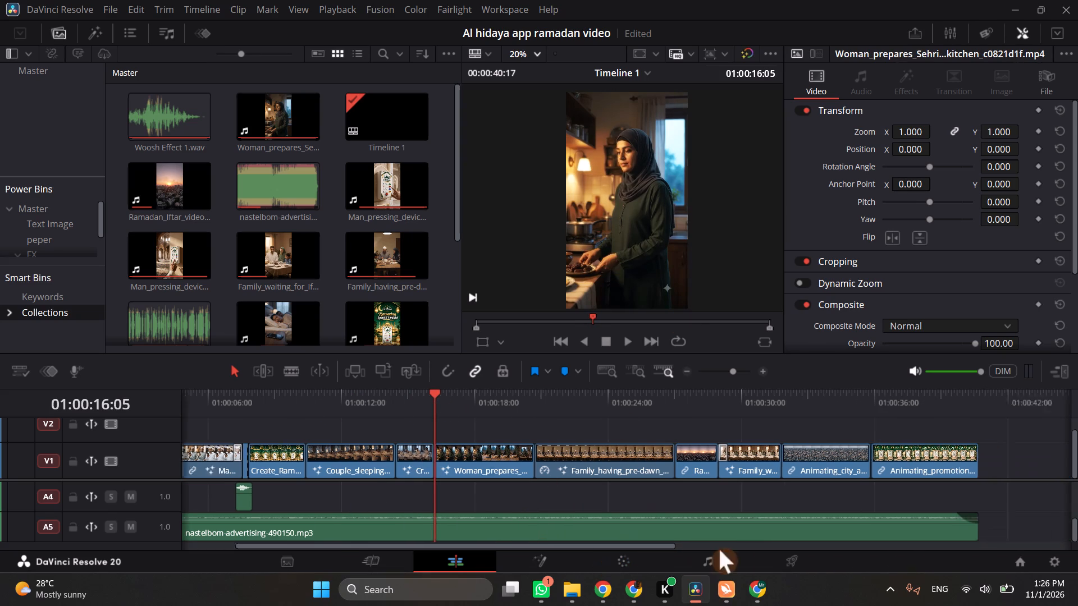
left_click_drag(719, 549, 805, 541)
left_click_drag(573, 397, 587, 398)
left_click(614, 401)
left_click(641, 401)
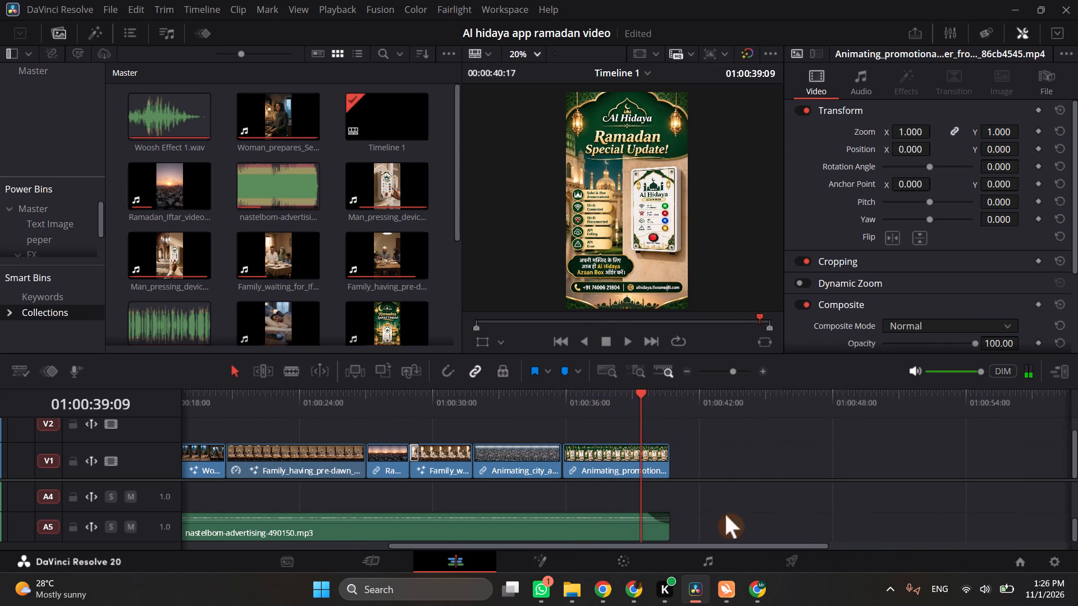
Position the playhead at the cut between the Create_Ramadan and Couple_sleeping clips, at 01:00:10:09.
left_click_drag(749, 547, 422, 557)
left_click_drag(355, 408, 399, 414)
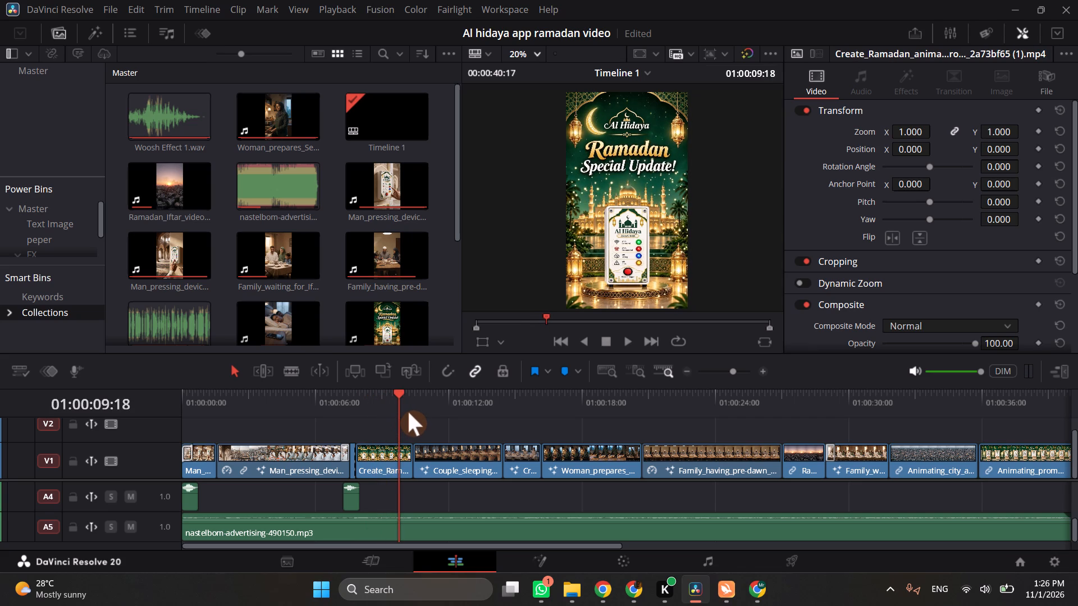
left_click_drag(402, 400, 408, 403)
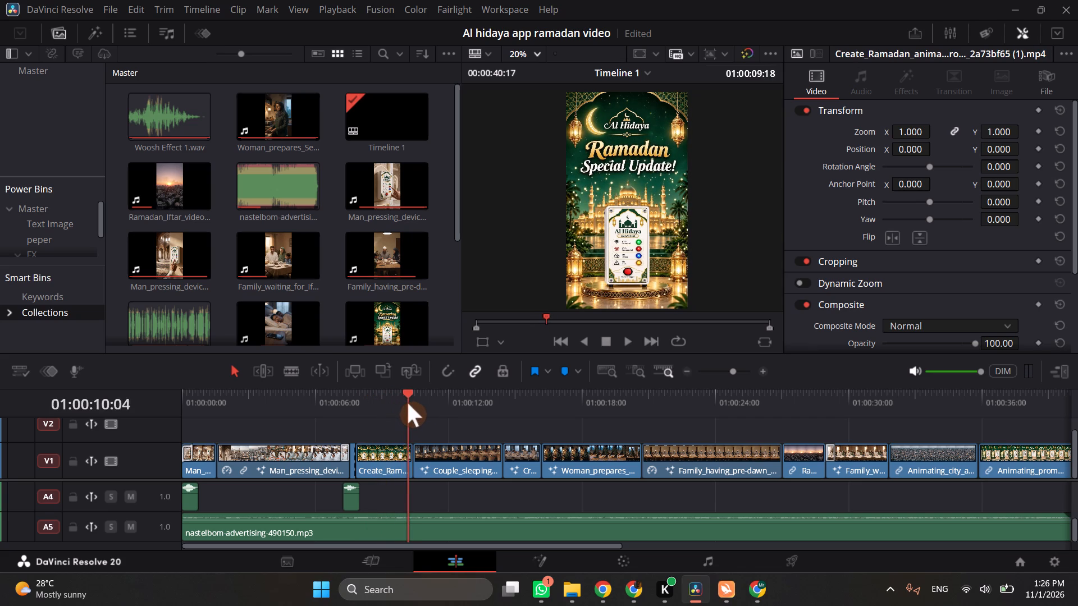
left_click_drag(408, 403, 413, 406)
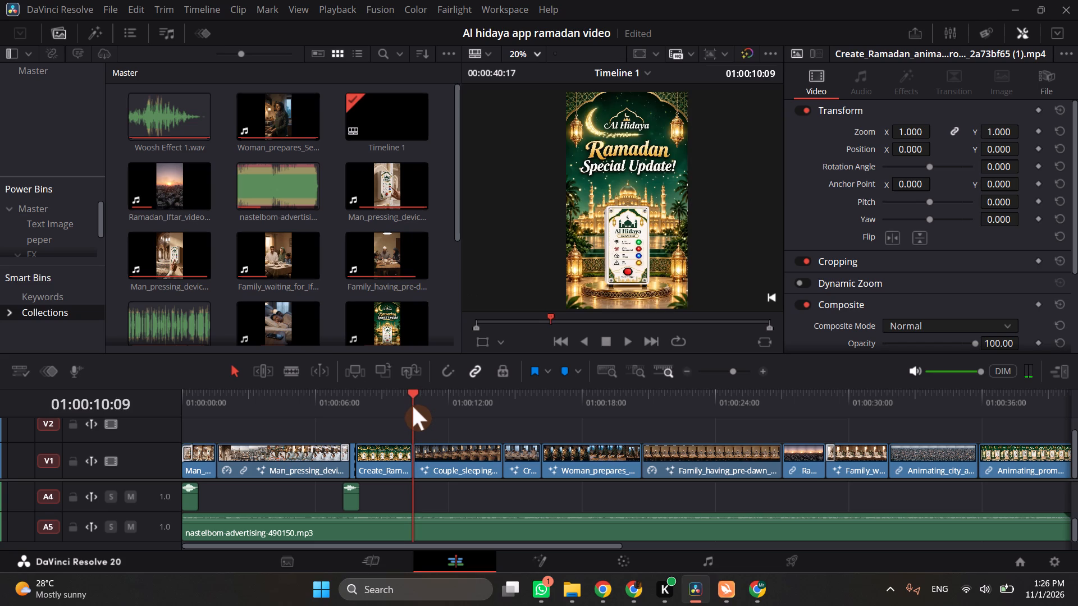
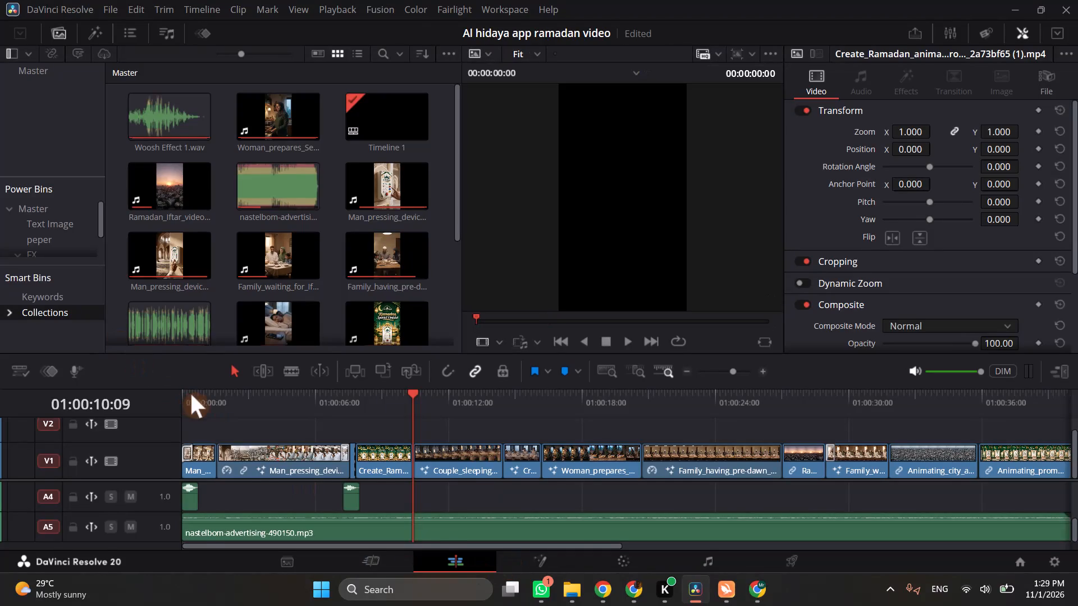
Review the opening from the timeline's start by playing it repeatedly and scrubbing ahead to the Couple_sleeping clip.
left_click_drag(207, 397, 171, 412)
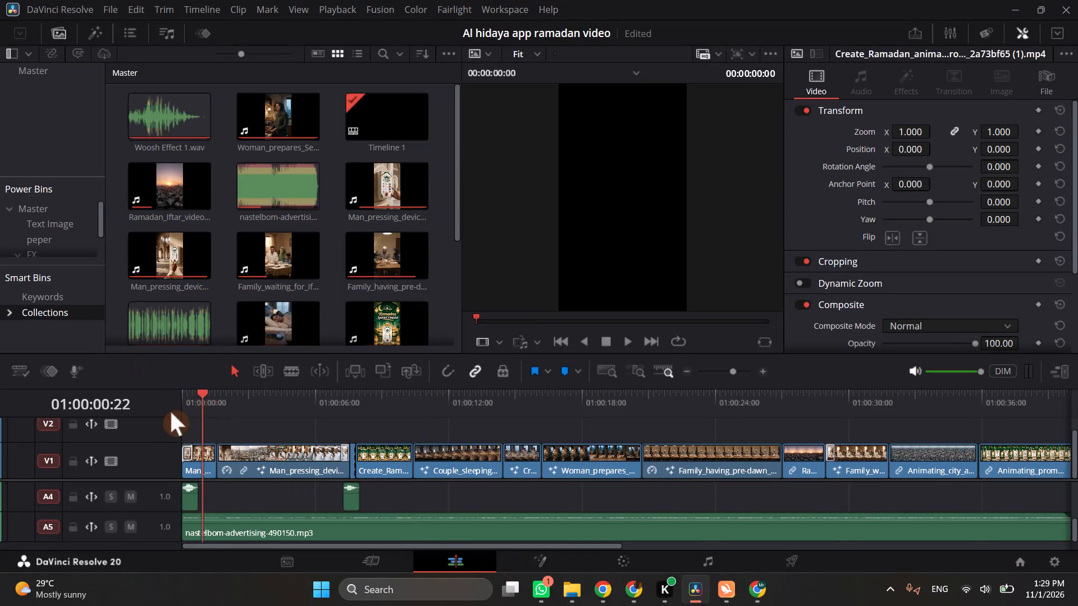
left_click_drag(171, 412, 155, 417)
key("space")
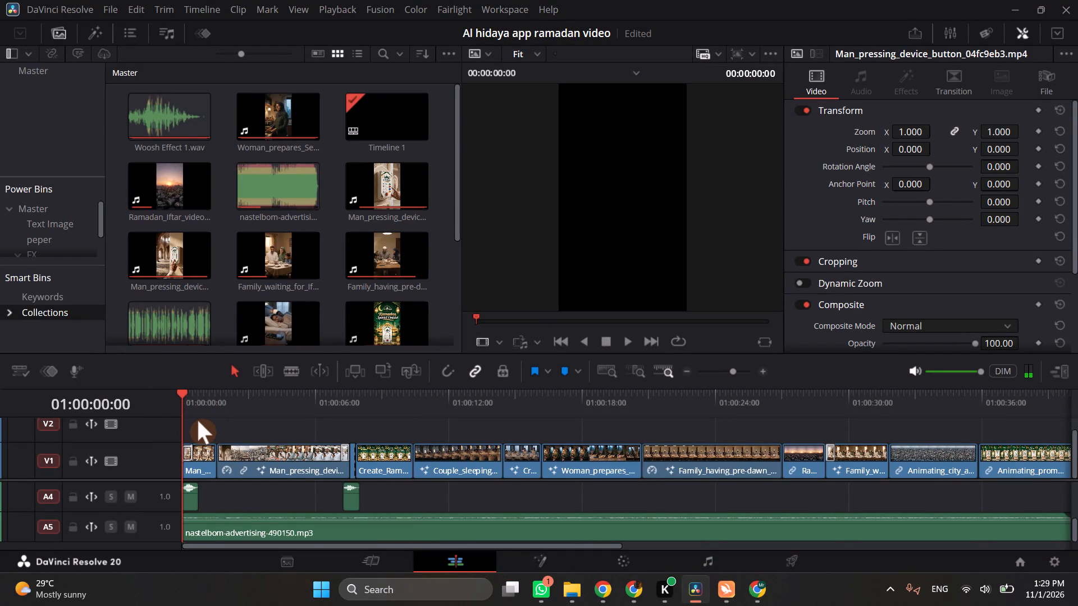
left_click_drag(205, 399, 193, 402)
key("space")
left_click(218, 401)
key("space")
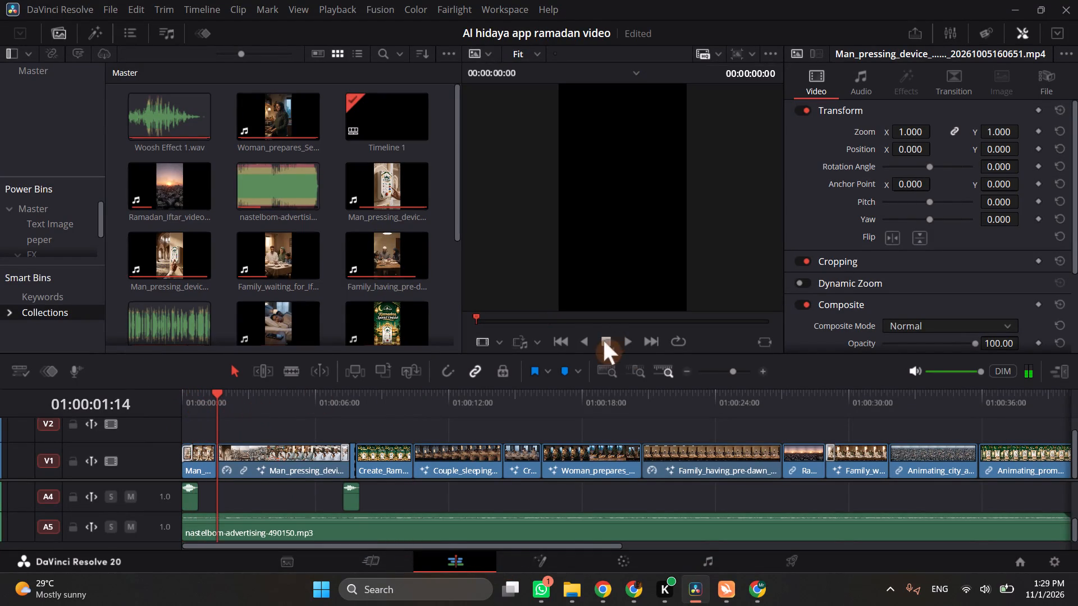
left_click(639, 345)
left_click(625, 338)
left_click_drag(340, 406, 347, 406)
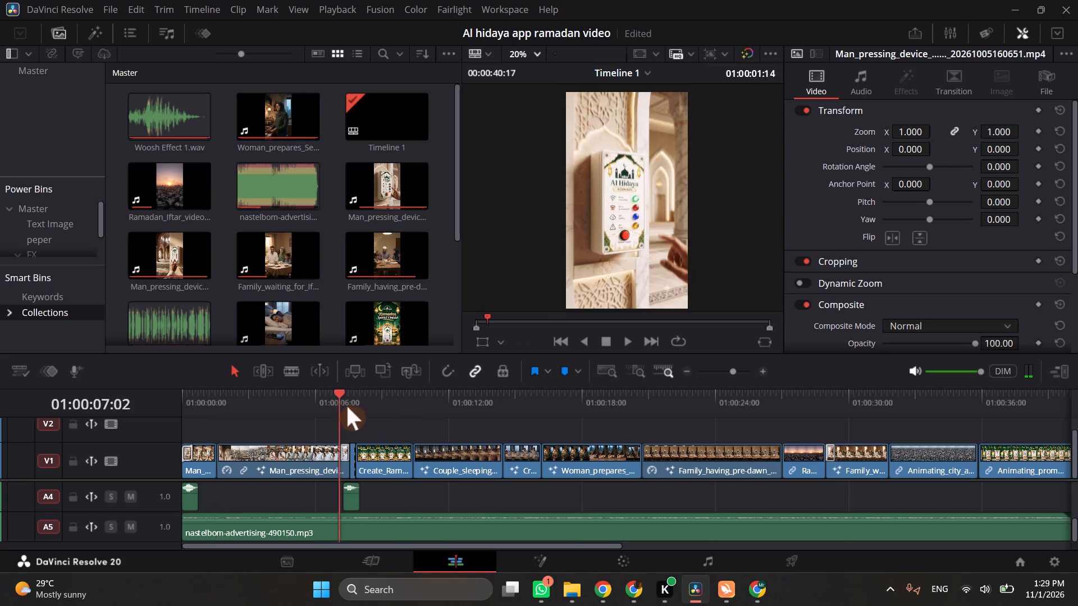
left_click_drag(347, 406, 449, 406)
key("space")
key("space")
left_click_drag(245, 406, 225, 408)
key("space")
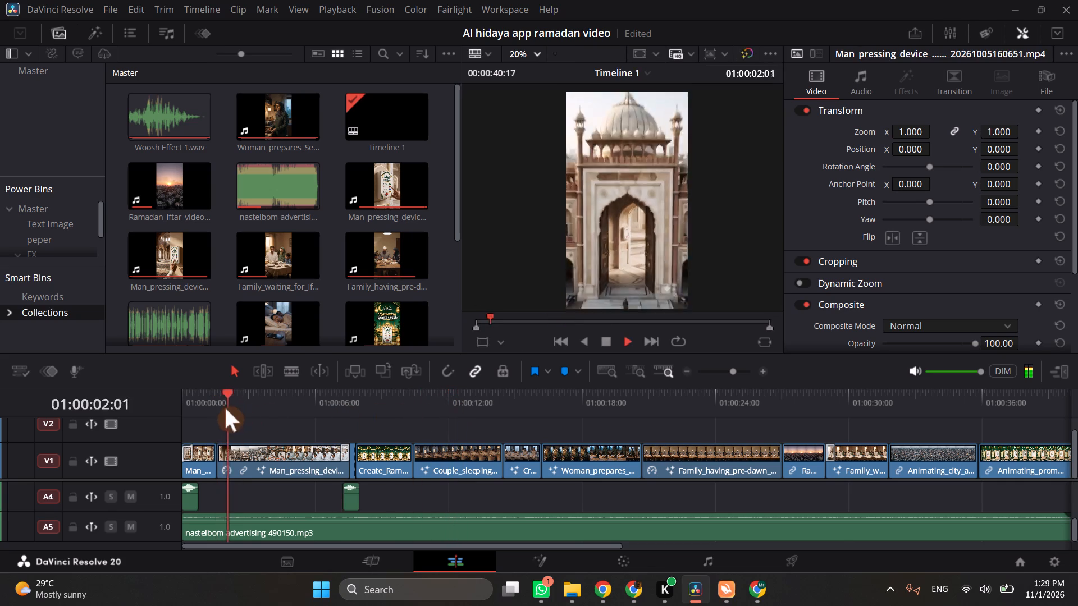
key("space")
left_click_drag(202, 398, 131, 411)
key("space")
key("space")
left_click_drag(205, 406, 140, 405)
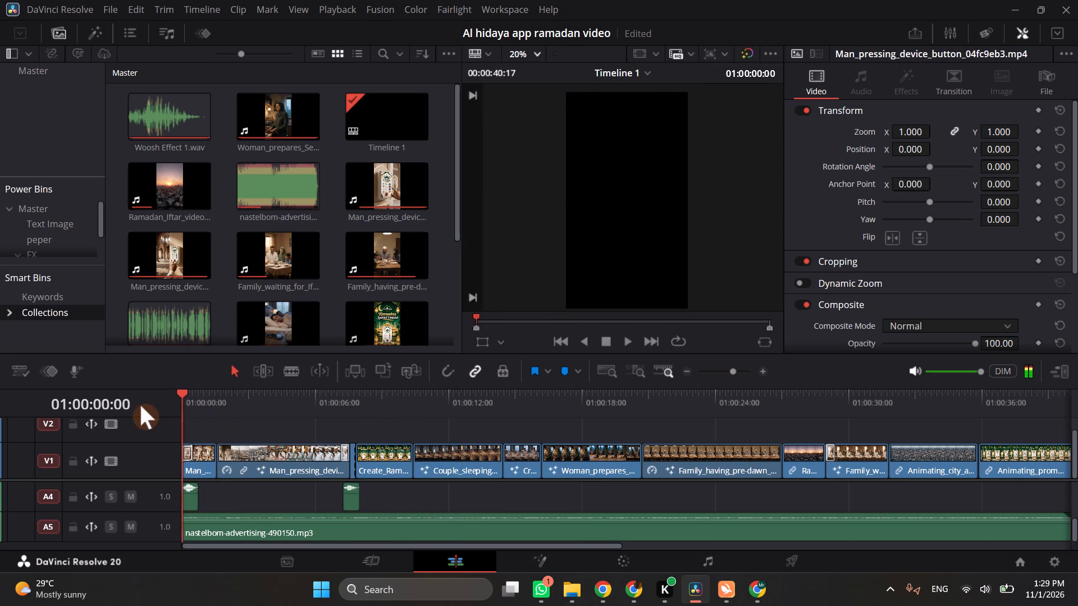
key("space")
key("space")
Shift all clips on every video and audio track one frame later, away from the timeline's start.
left_click(731, 371)
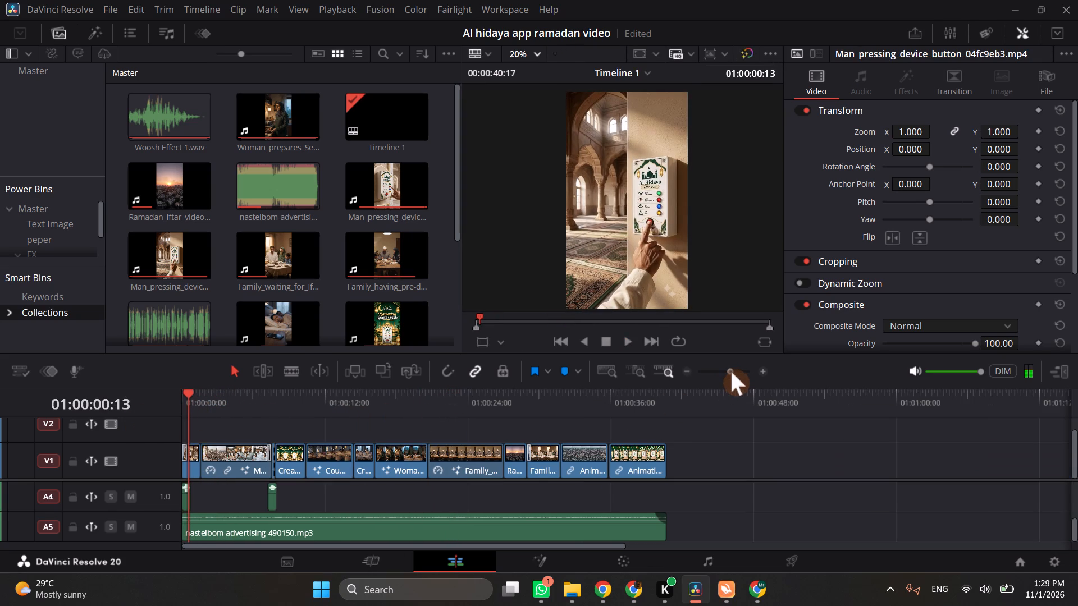
left_click_drag(700, 481, 484, 475)
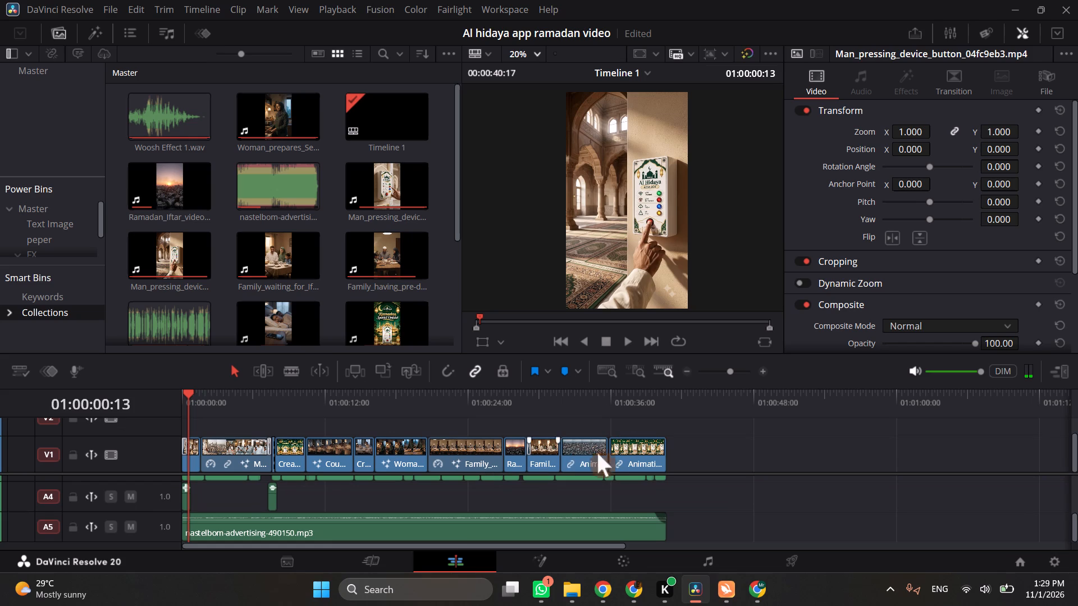
left_click_drag(692, 441, 172, 561)
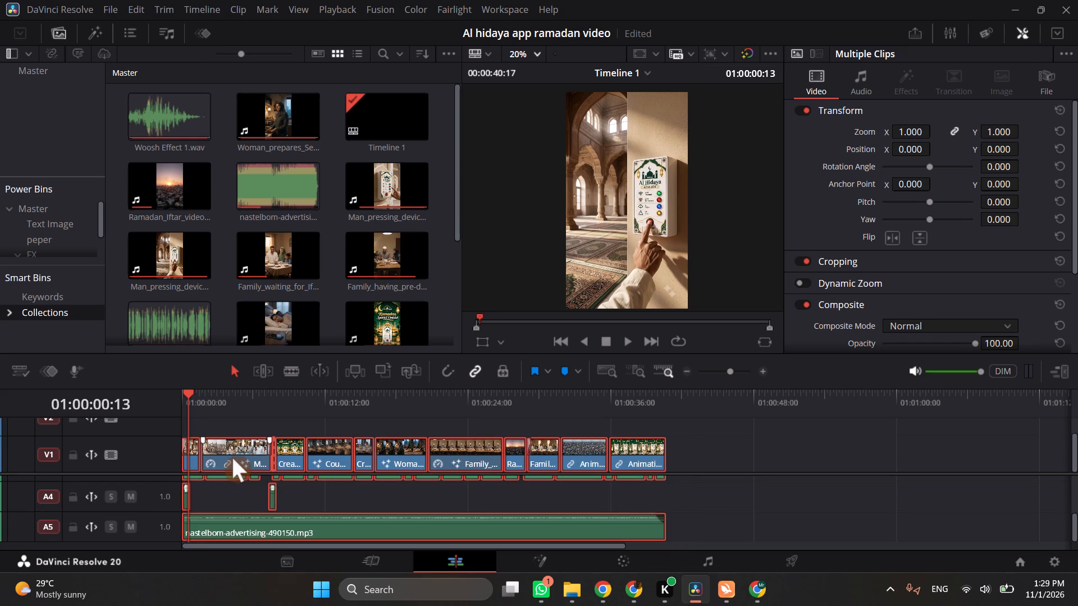
left_click_drag(728, 372, 743, 378)
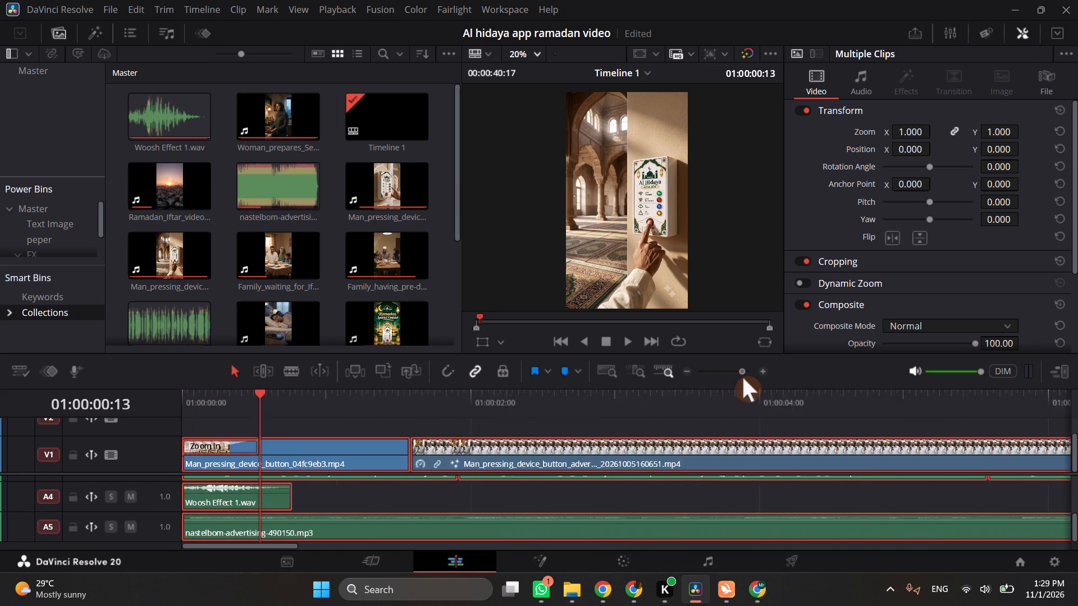
left_click_drag(743, 378, 746, 379)
left_click_drag(226, 458, 233, 460)
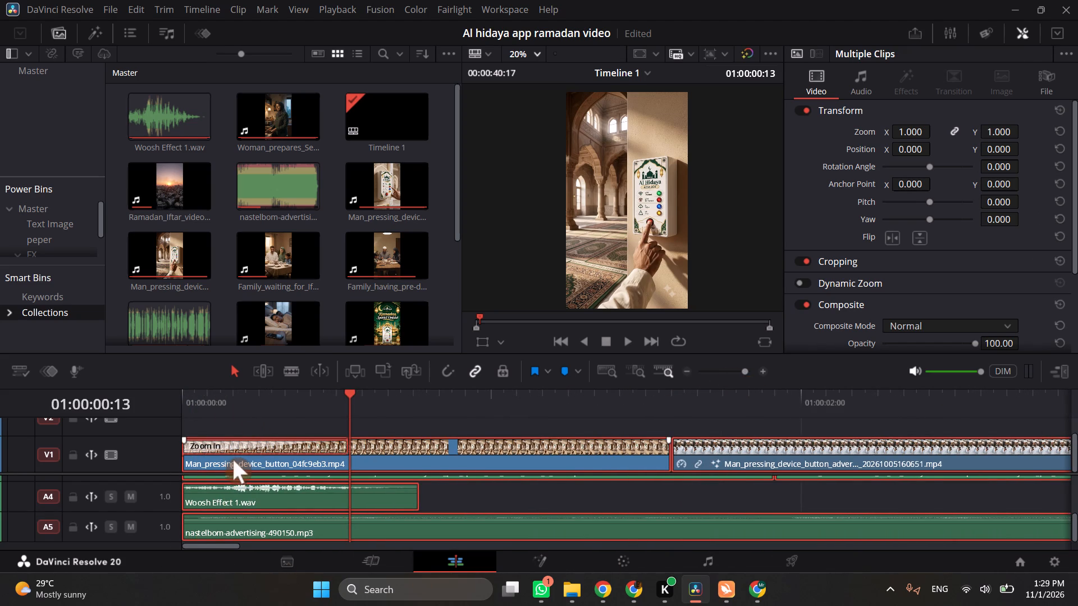
left_click_drag(233, 460, 240, 462)
Extend the start of the first ElevenLabs voice clip on track A3 back to the timeline's start.
left_click(451, 493)
scroll(354, 505, "up", 1)
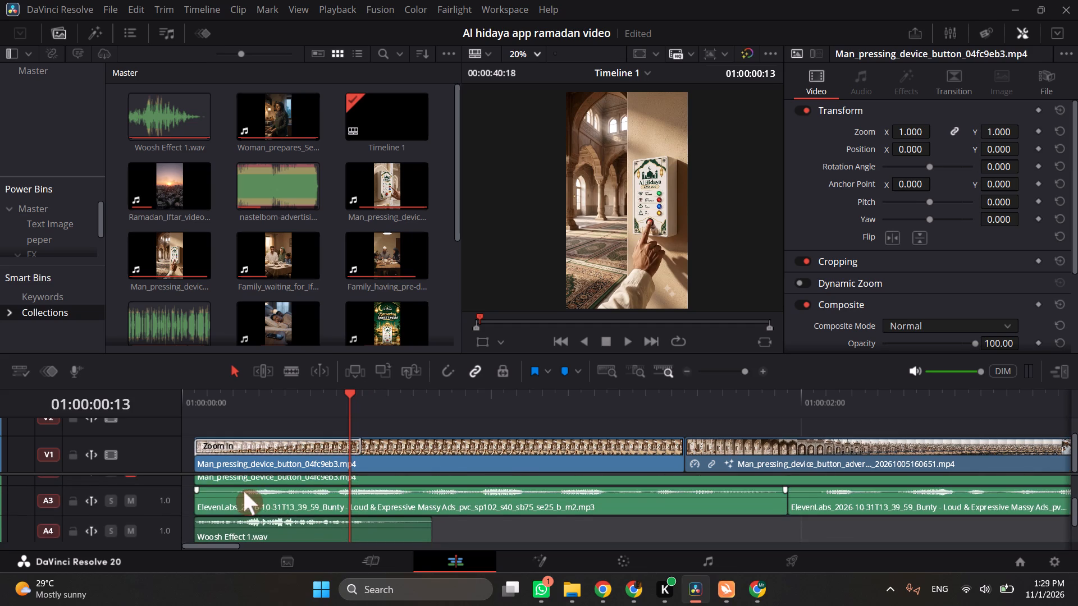
left_click(229, 494)
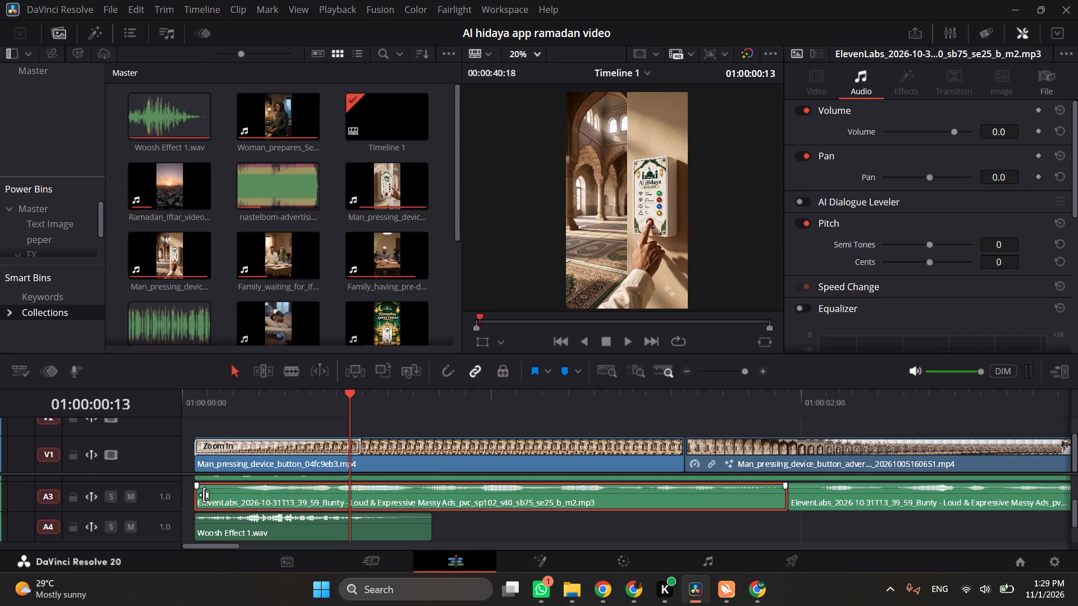
left_click_drag(200, 494, 185, 497)
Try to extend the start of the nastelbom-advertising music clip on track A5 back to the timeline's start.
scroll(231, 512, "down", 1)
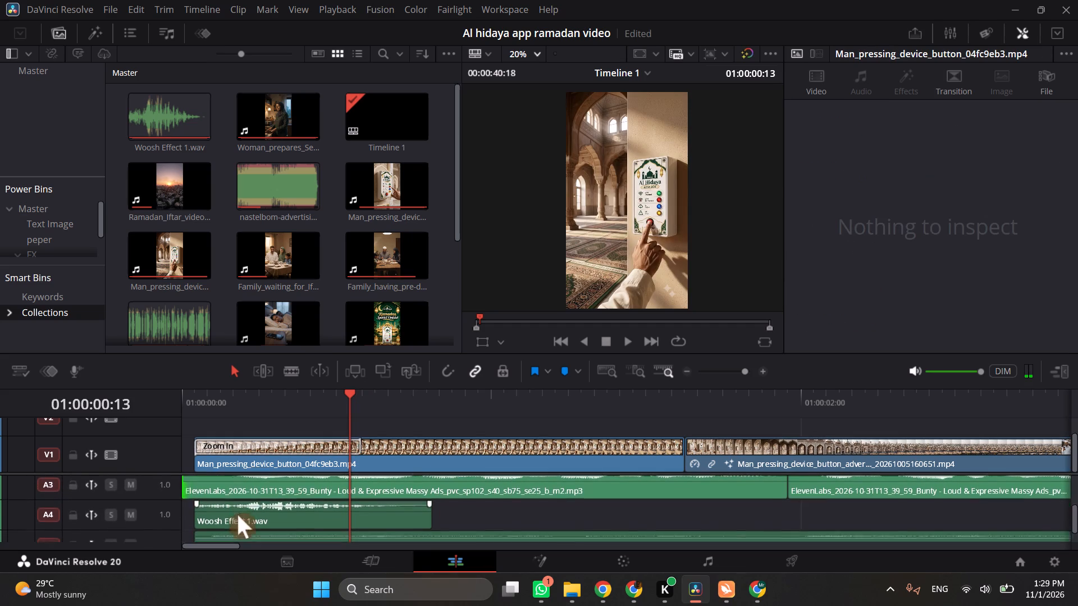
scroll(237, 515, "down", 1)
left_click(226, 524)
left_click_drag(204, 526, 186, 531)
Play the opening from the timeline's start and examine how the clips on audio tracks A1 to A5 line up there.
left_click_drag(214, 391, 171, 401)
key("space")
key("space")
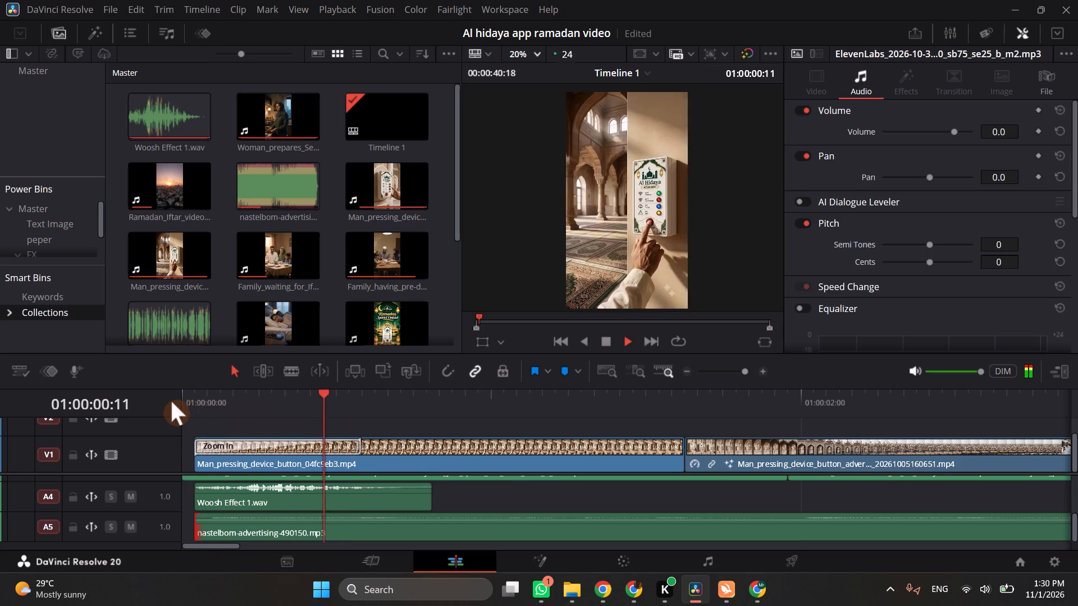
left_click_drag(186, 402, 156, 414)
scroll(258, 475, "up", 1)
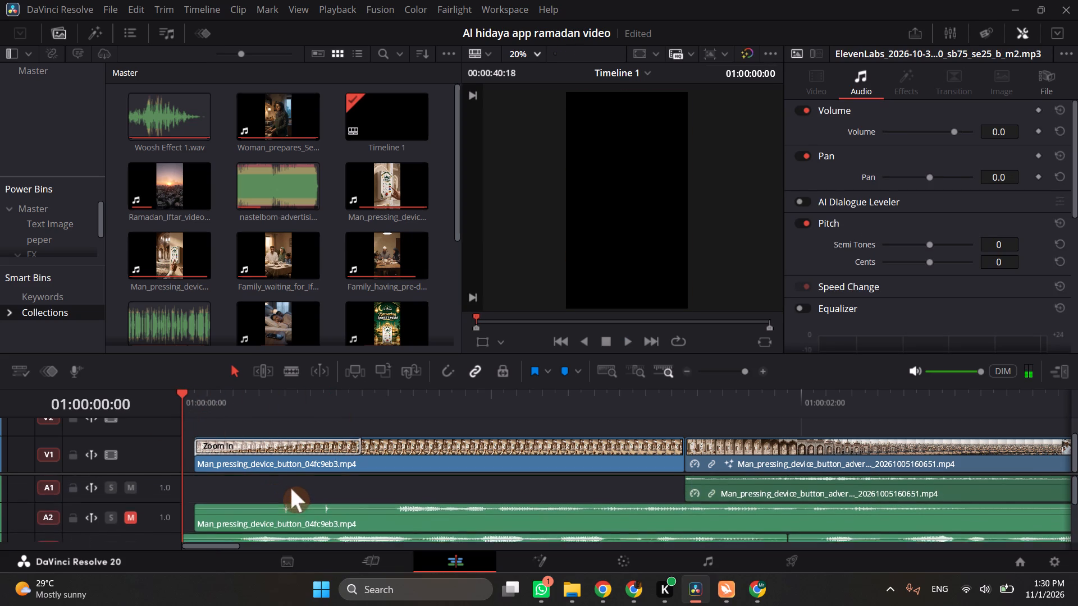
scroll(291, 488, "up", 1)
scroll(300, 493, "down", 1)
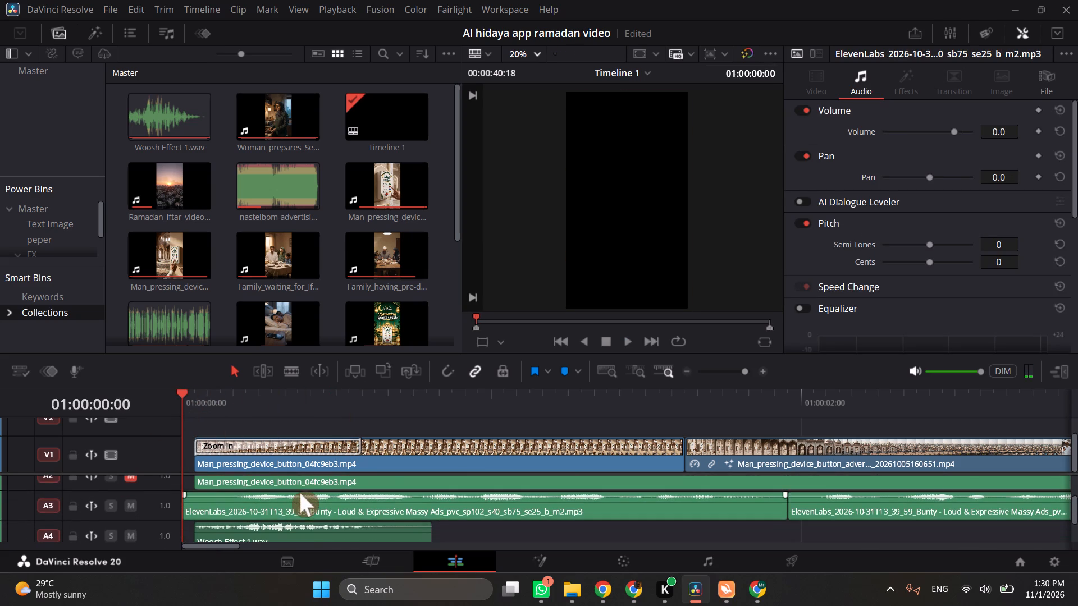
scroll(300, 493, "down", 1)
Shift all clips on every track one more frame later on the timeline.
left_click_drag(743, 373, 738, 374)
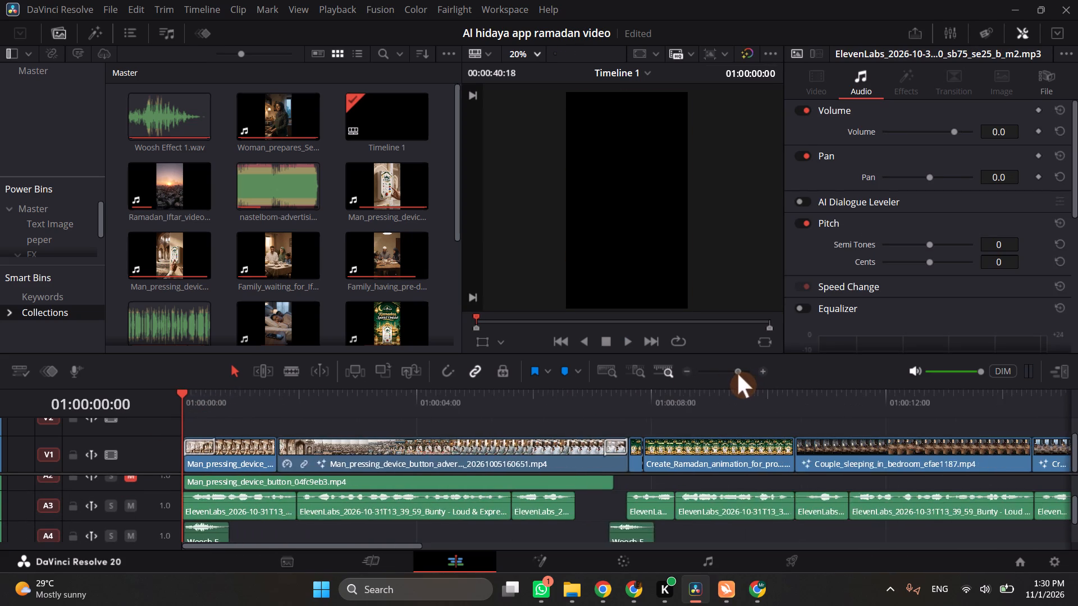
left_click_drag(738, 374, 732, 375)
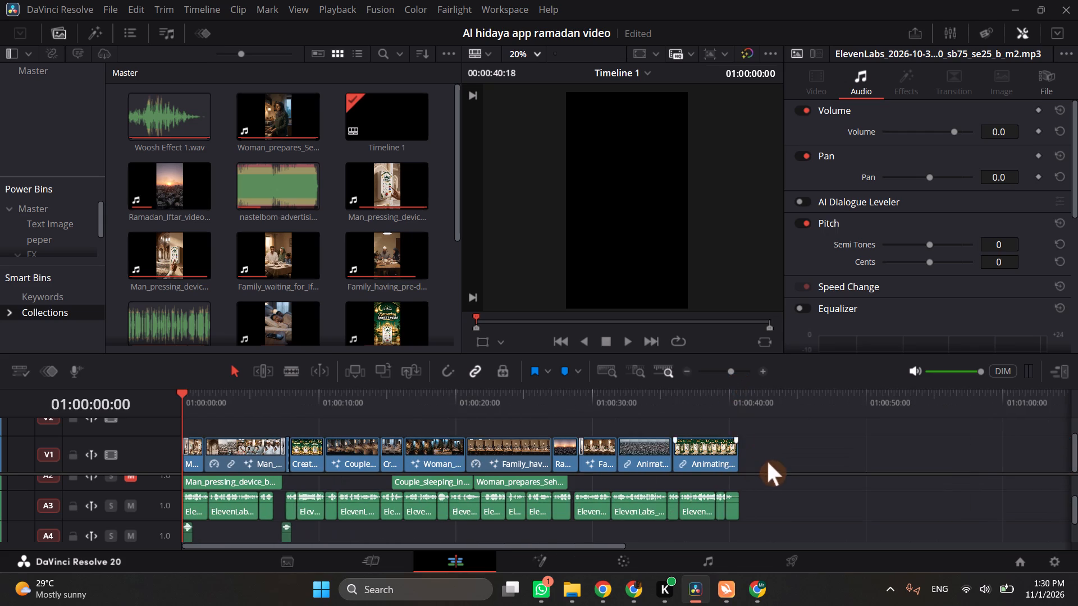
left_click_drag(768, 458, 150, 543)
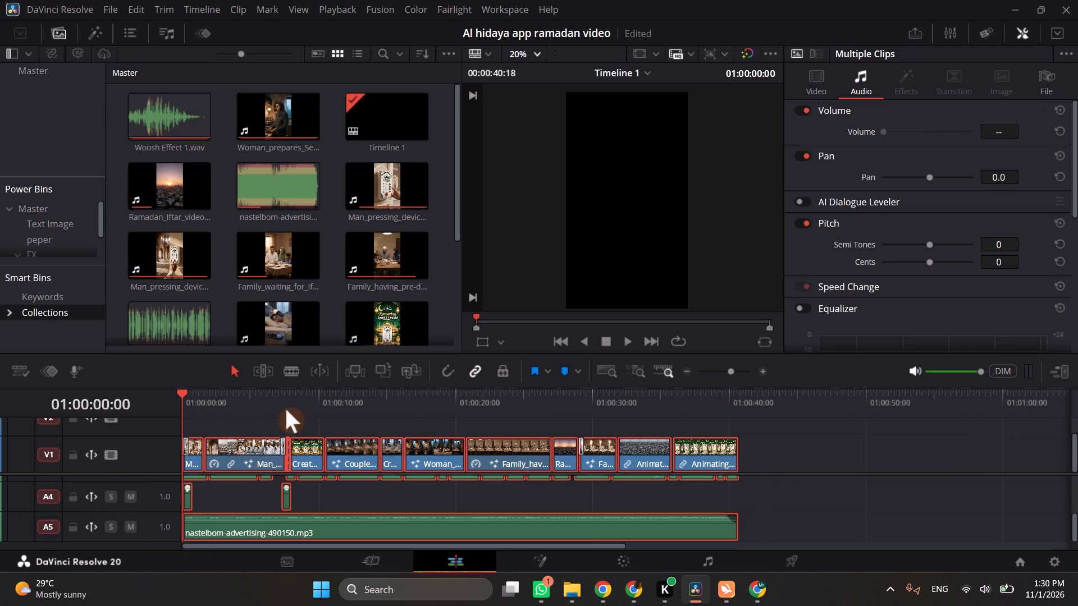
left_click_drag(730, 372, 747, 377)
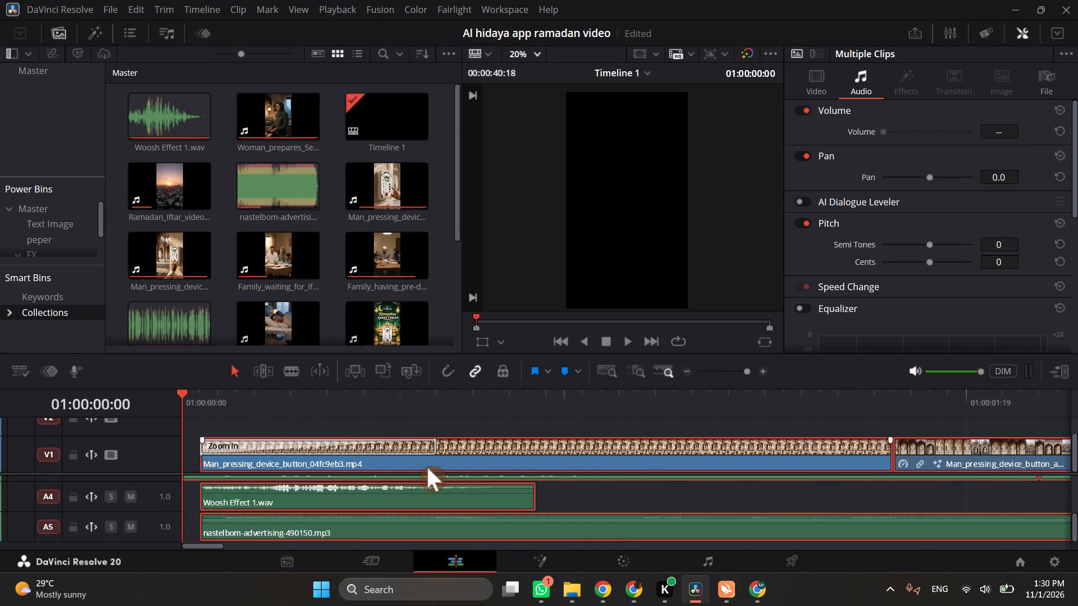
left_click_drag(414, 459, 435, 460)
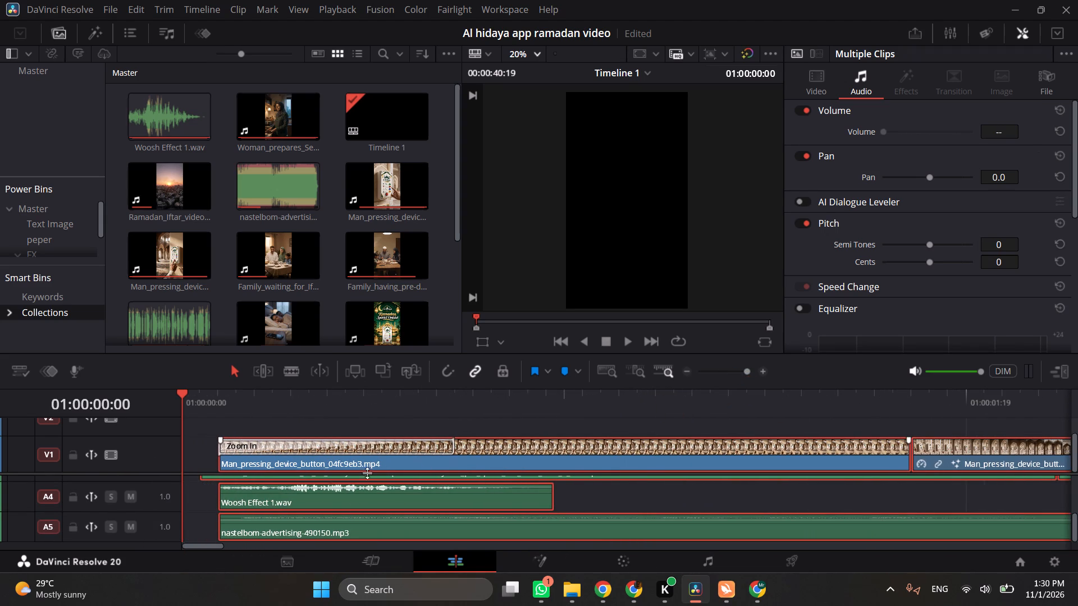
Extend the first ElevenLabs voice clip on track A3 back to the timeline's start again.
left_click(184, 494)
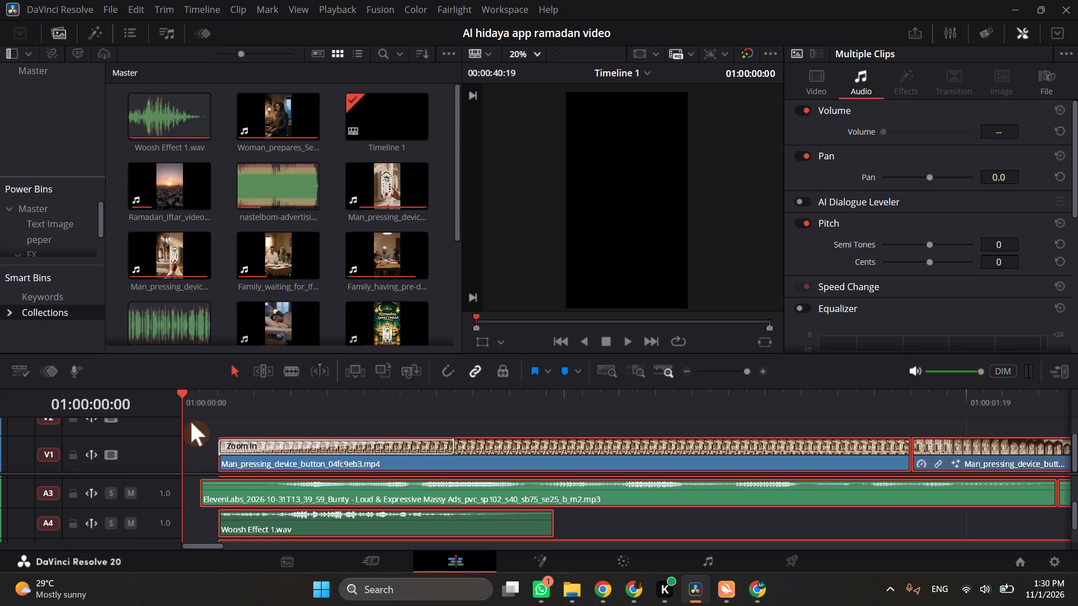
left_click(191, 422)
left_click(223, 497)
left_click_drag(204, 494, 175, 494)
Play the opening twice from the timeline's start to check the voice and whoosh timing.
left_click_drag(217, 416, 152, 412)
key("space")
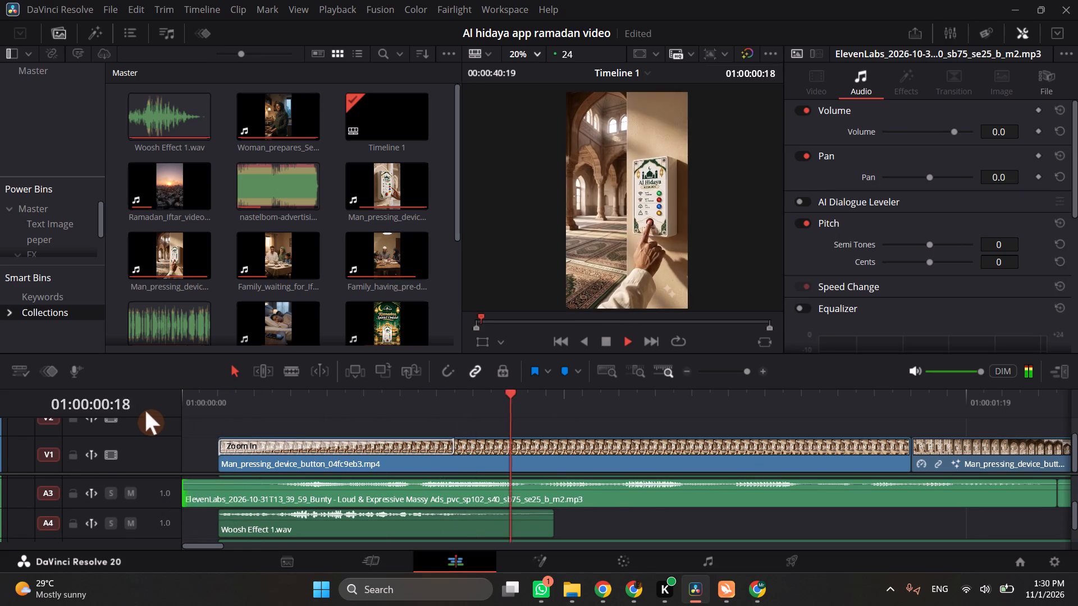
key("space")
left_click_drag(207, 410, 152, 417)
key("space")
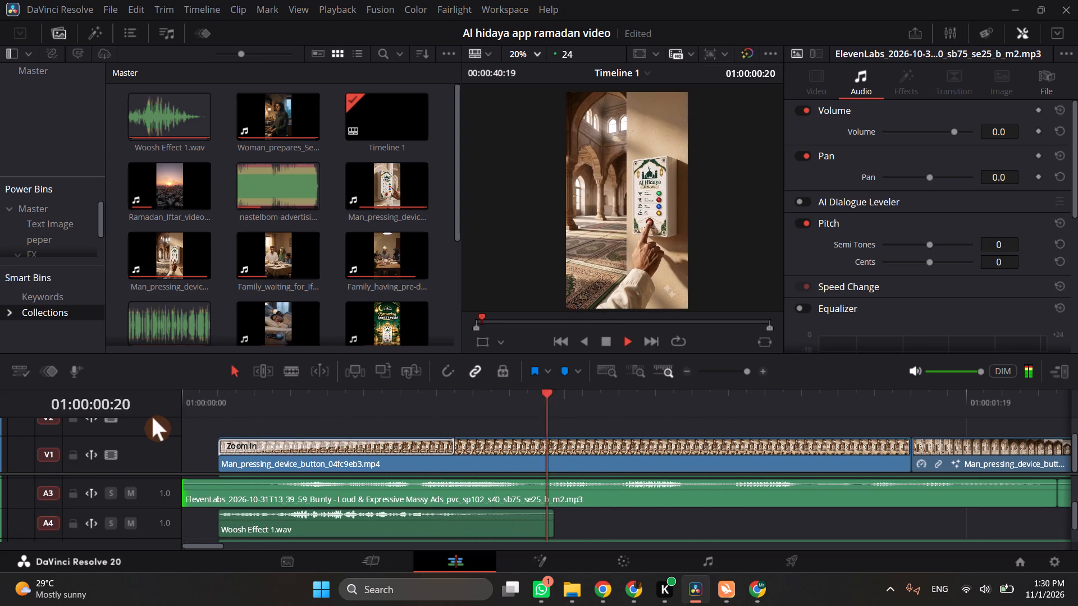
key("space")
Lower the volume of the opening Woosh Effect 1 clip on A4 to -2.8, audition it, and reduce it further to -29.5.
scroll(256, 504, "down", 1)
left_click(295, 496)
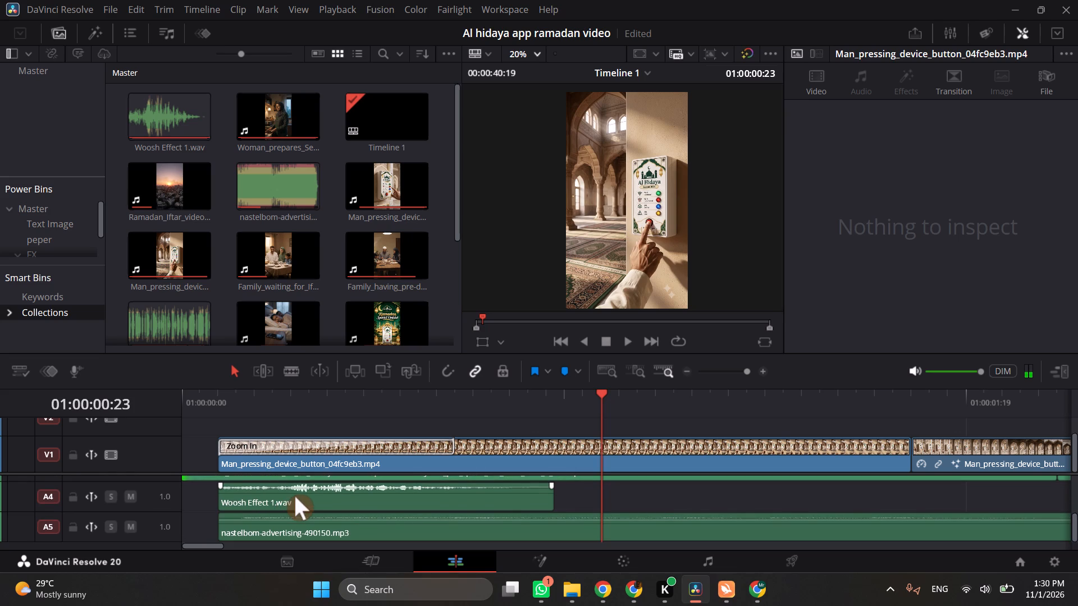
left_click(1008, 136)
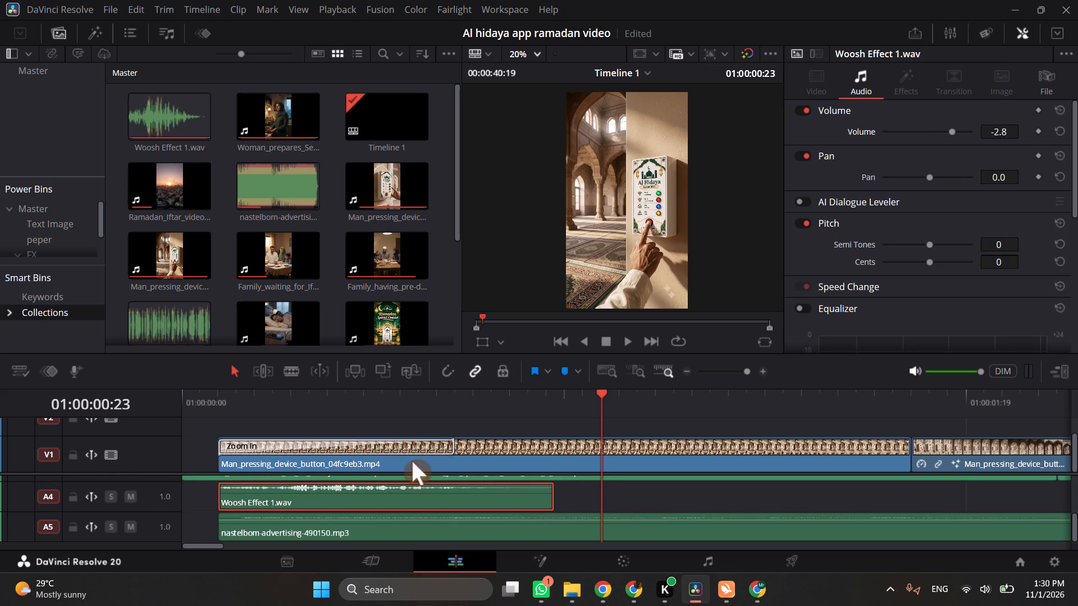
left_click_drag(202, 399, 163, 406)
key("space")
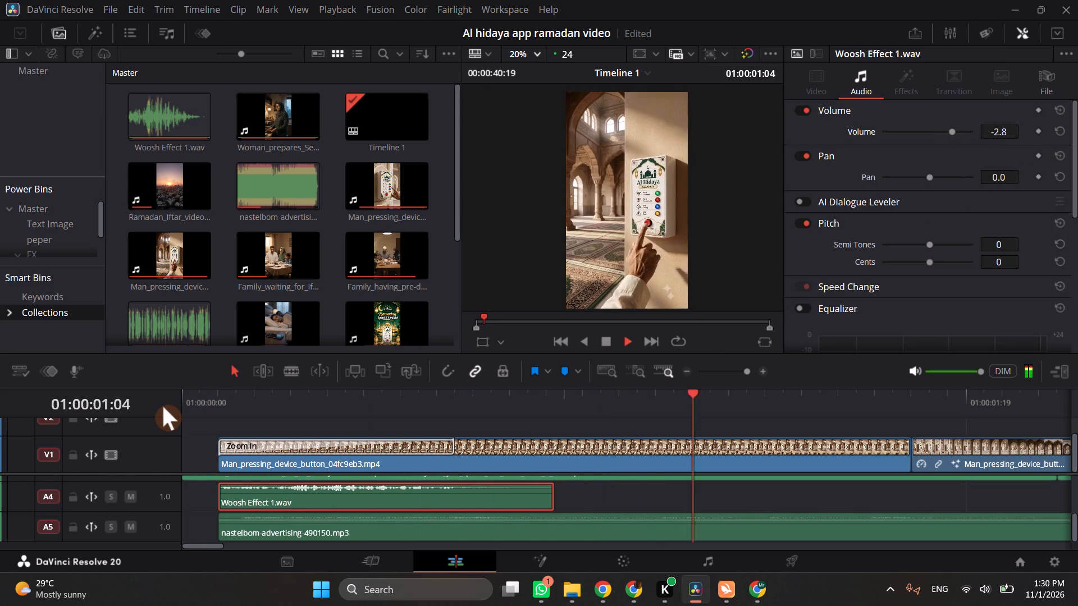
key("space")
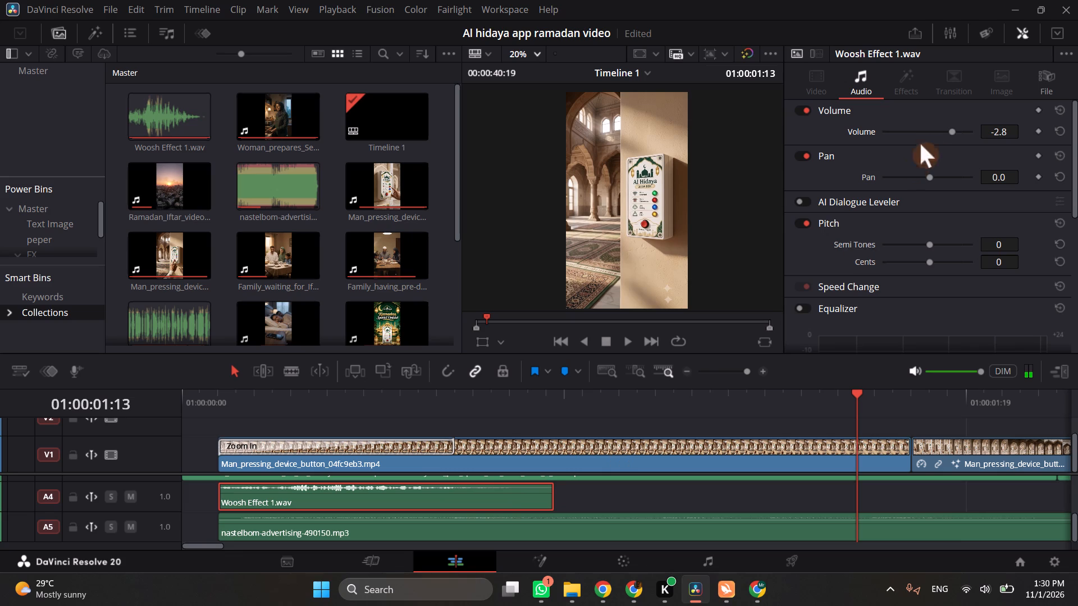
left_click_drag(945, 132, 933, 135)
Play the whole video from the opening through the Animating_promotional_poster clip to review the sound and cuts.
left_click(207, 398)
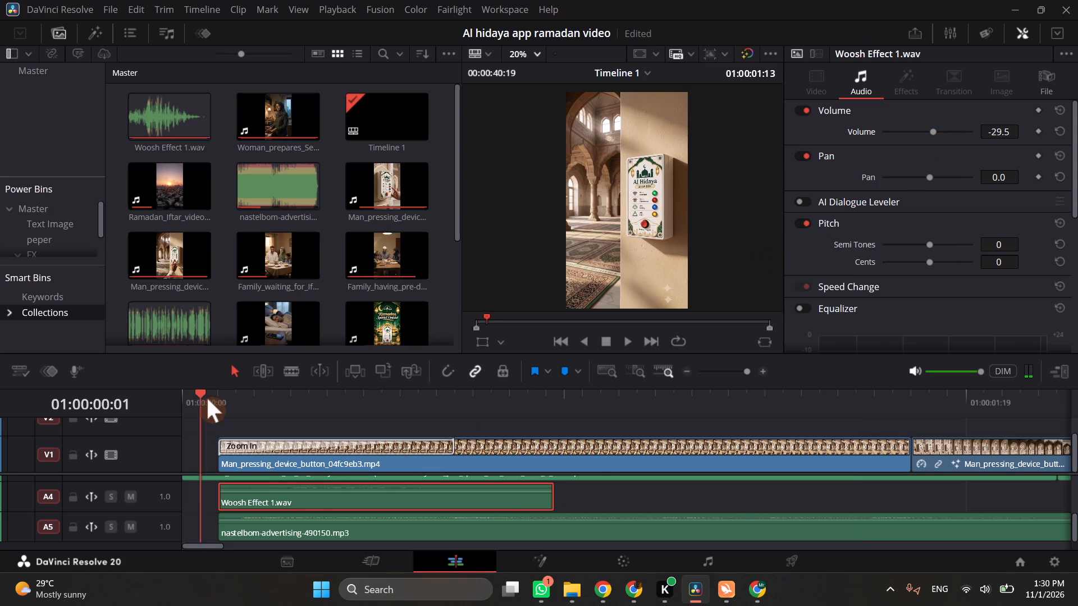
key("space")
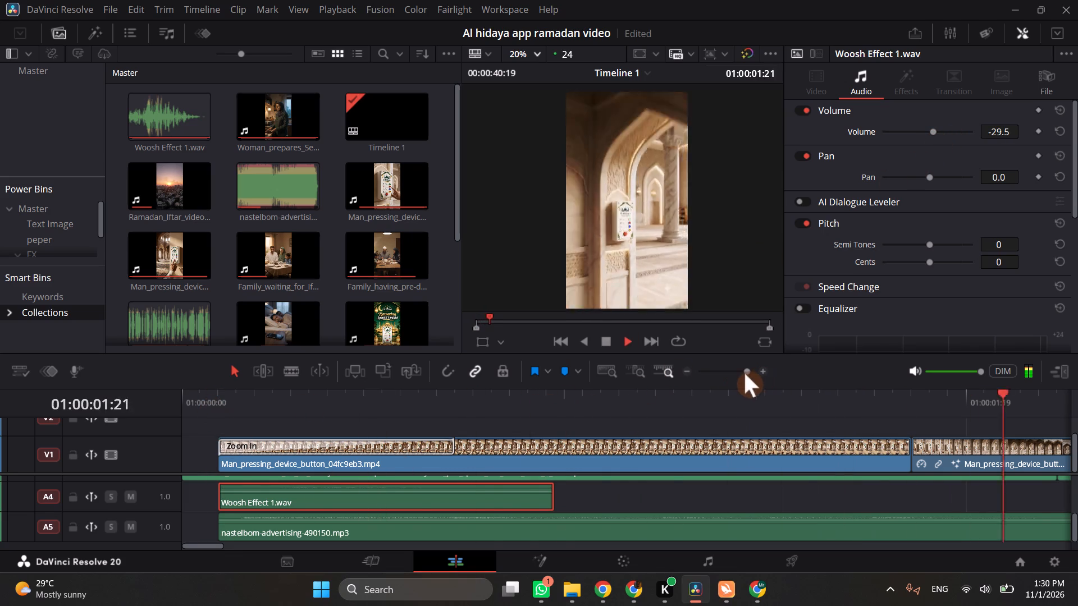
left_click(744, 372)
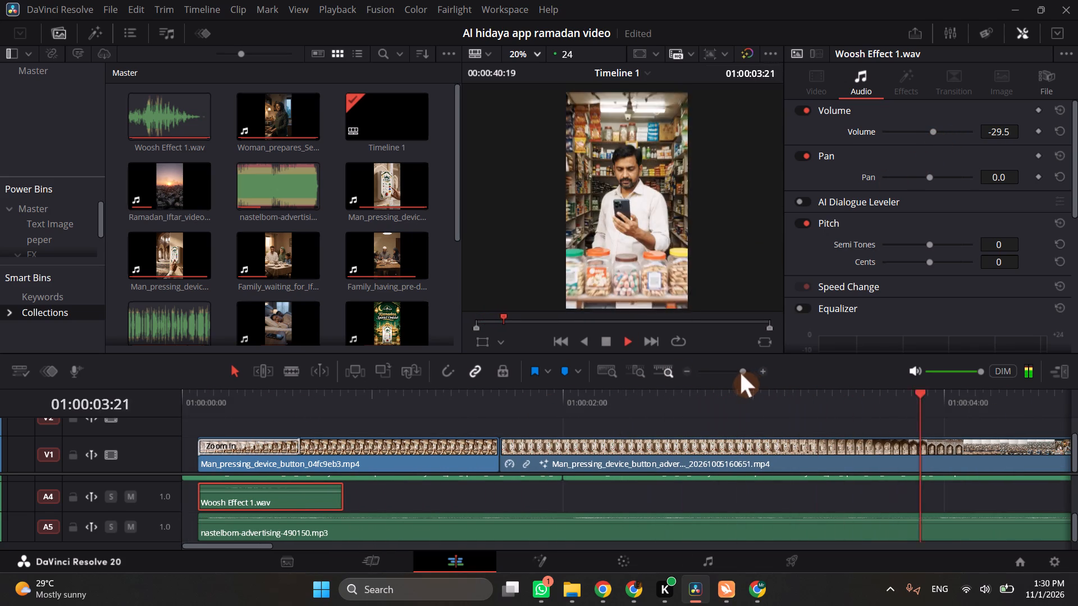
left_click(738, 371)
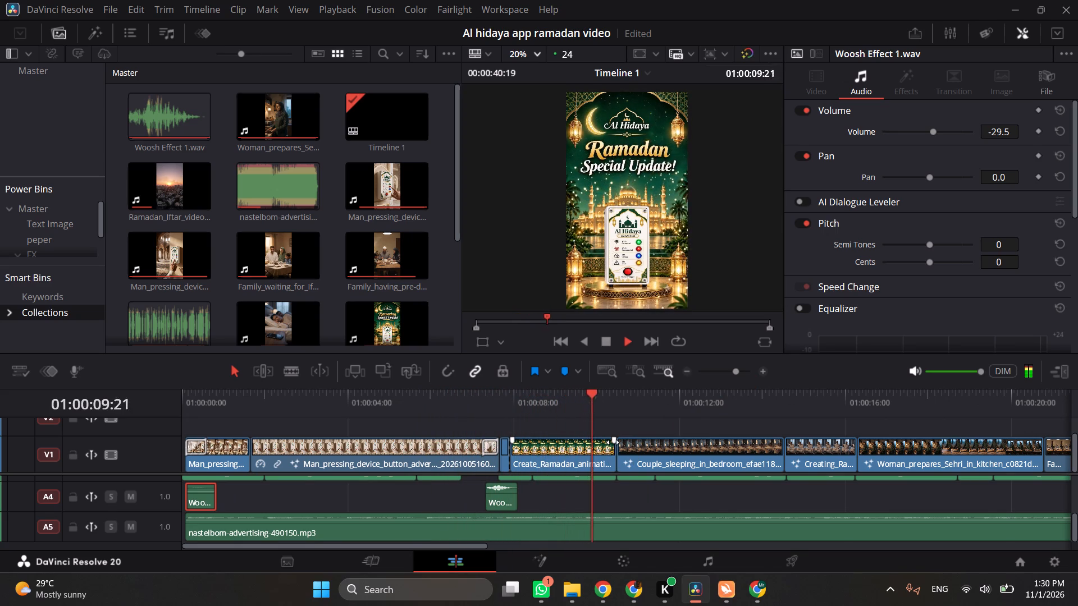
left_click(736, 372)
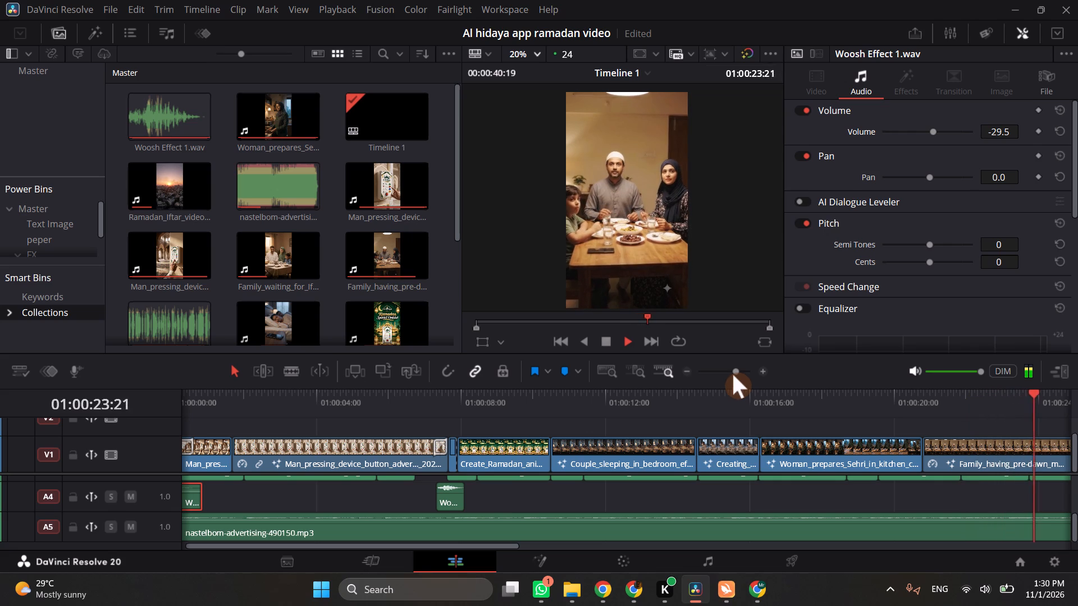
left_click(682, 371)
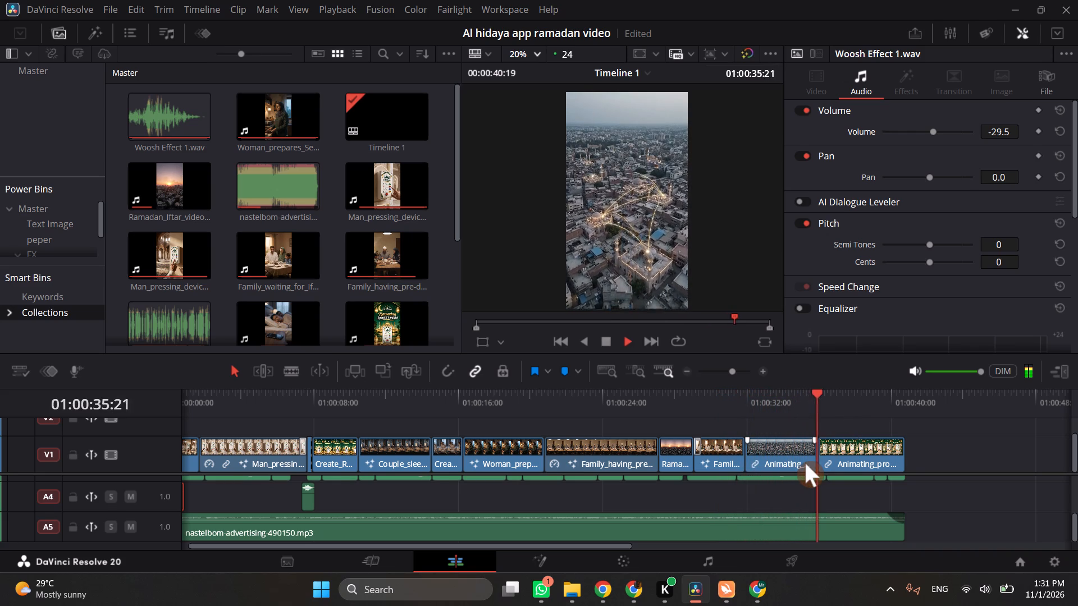
Replay the cut between the city aerial and promotional poster clips, and shift the poster clip on V1 earlier to close the gap.
left_click(812, 403)
key("space")
left_click(771, 405)
key("space")
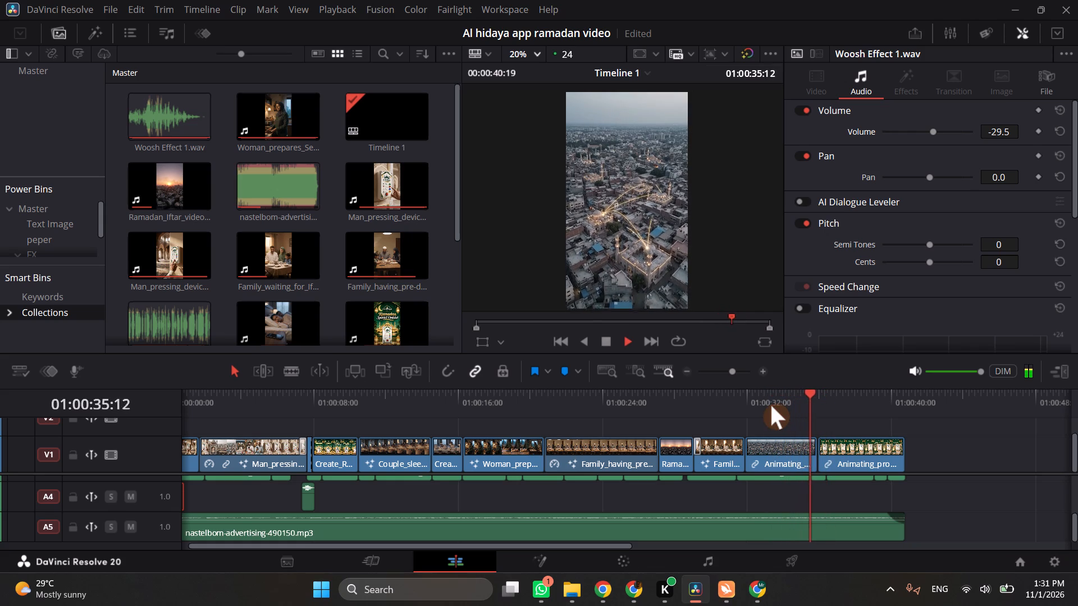
key("space")
left_click_drag(734, 370, 746, 375)
left_click_drag(748, 460, 732, 457)
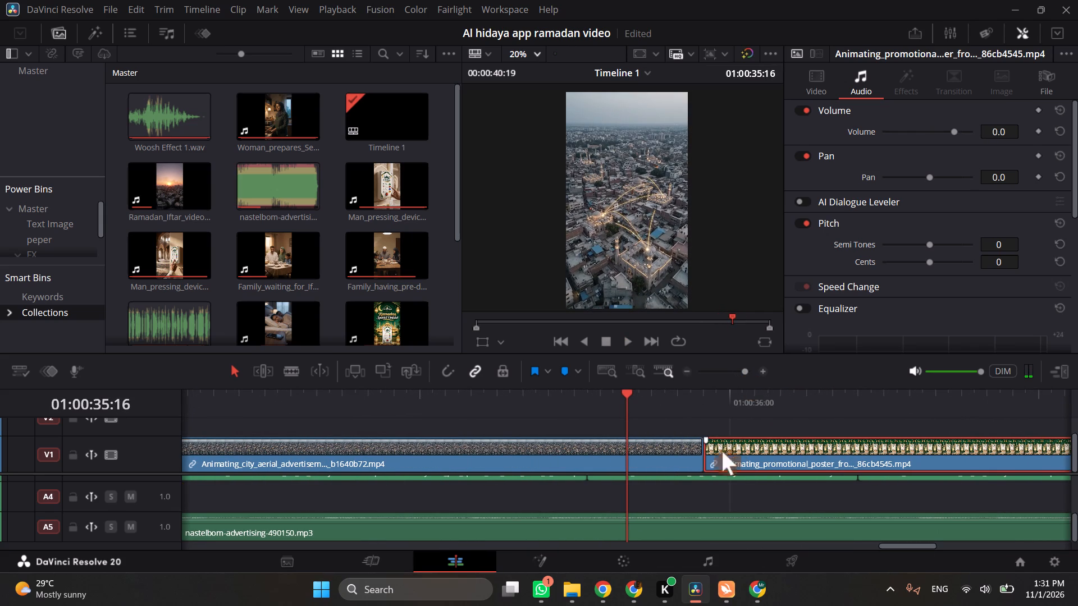
Play across the cut from the city aerial clip to the promotional poster clip to check the join.
left_click(515, 397)
key("space")
key("space")
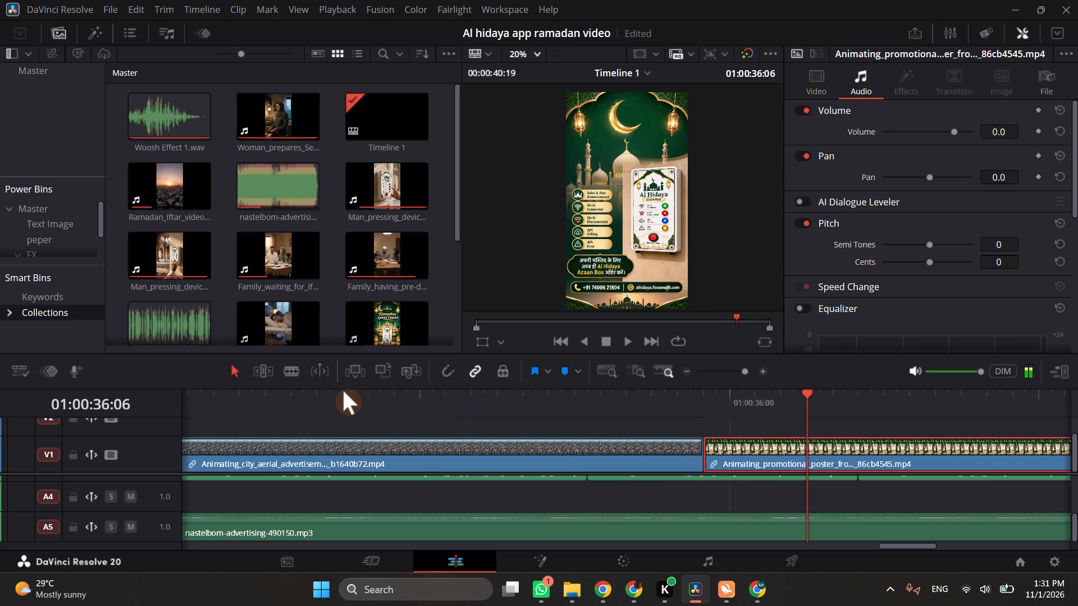
left_click(342, 391)
key("space")
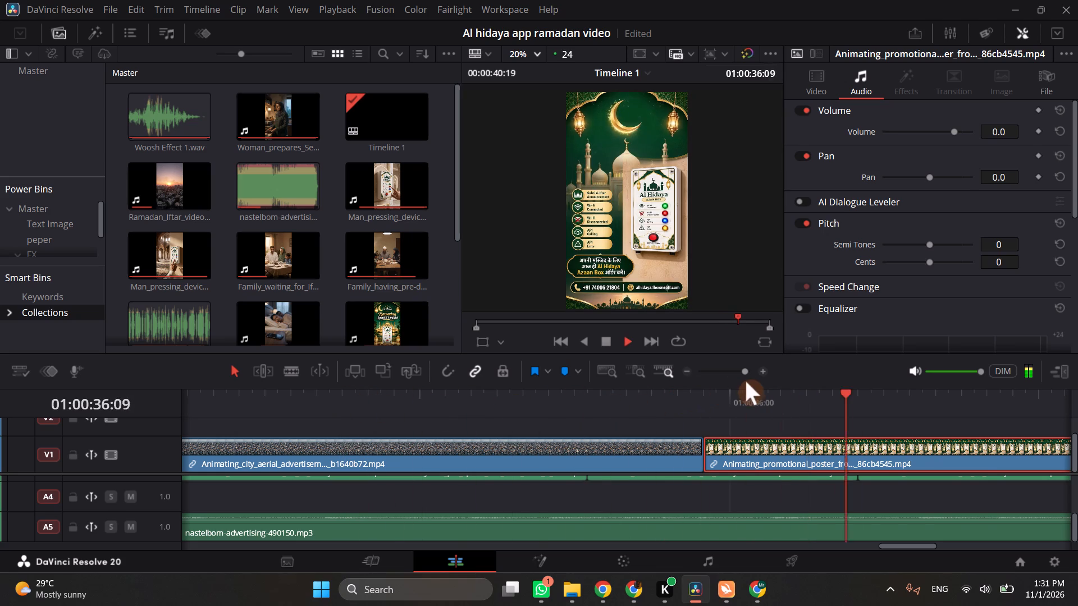
Extend the end of the Animating_promotional_poster clip on V1 to meet the end of the music track.
left_click(739, 373)
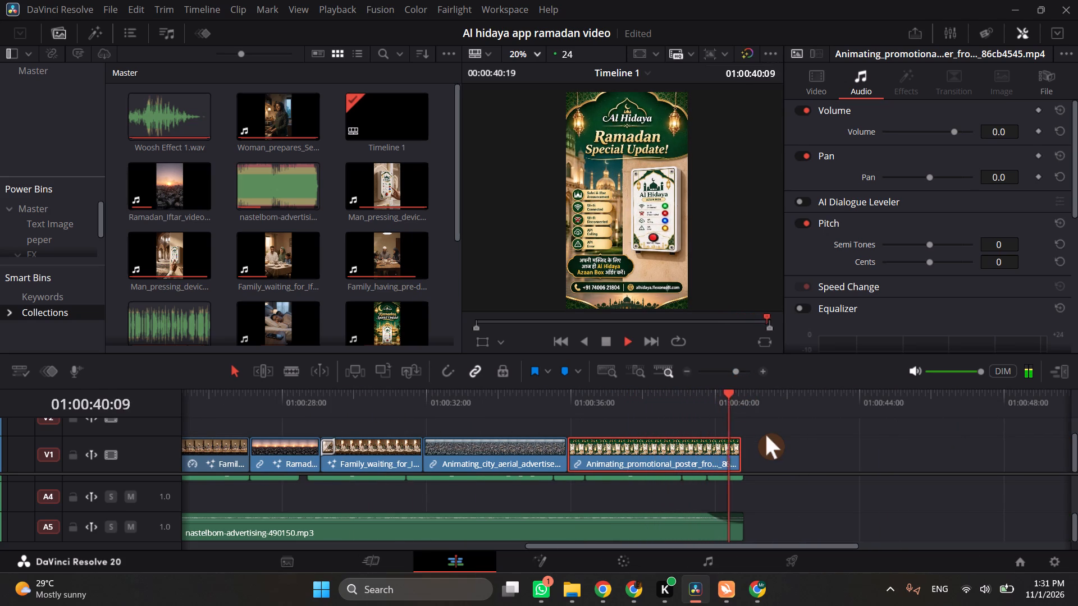
left_click(737, 457)
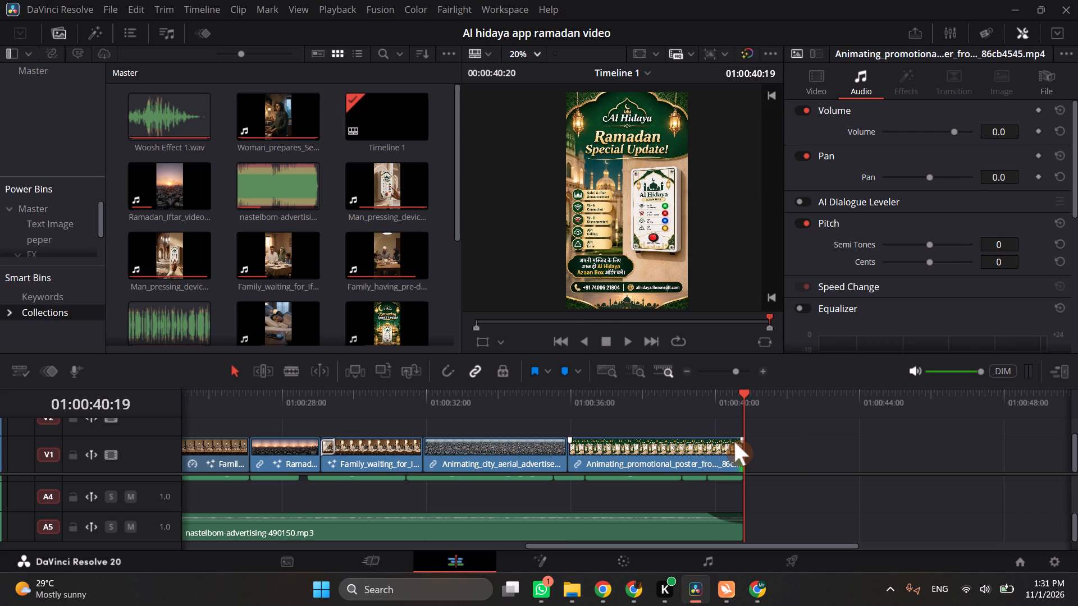
Scrub and play the closing clips to review the ending, and scrub back through the timeline to its start.
left_click_drag(600, 397, 759, 408)
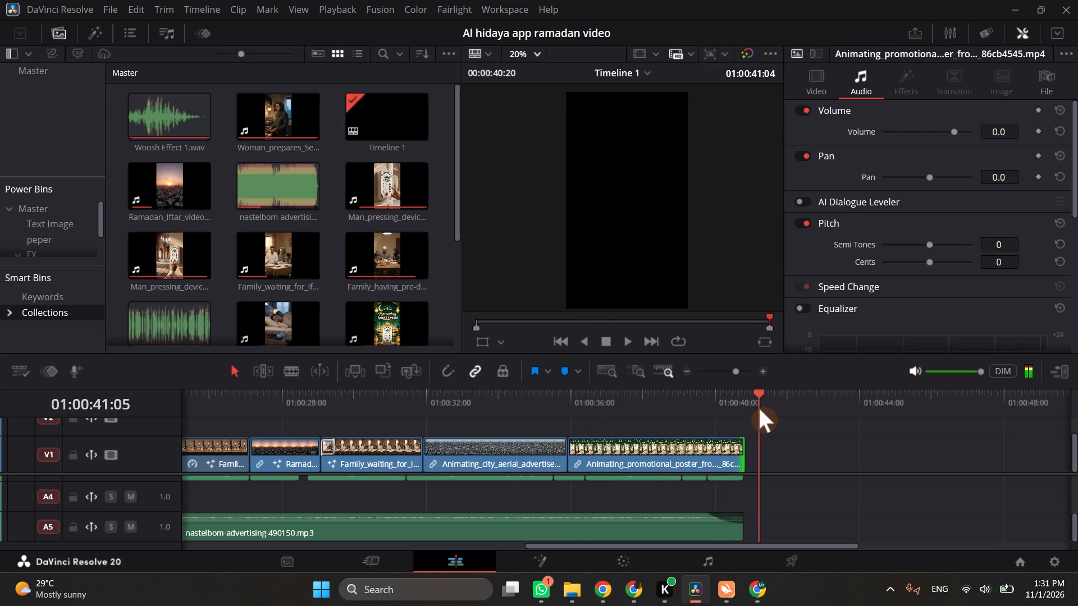
left_click_drag(759, 408, 323, 407)
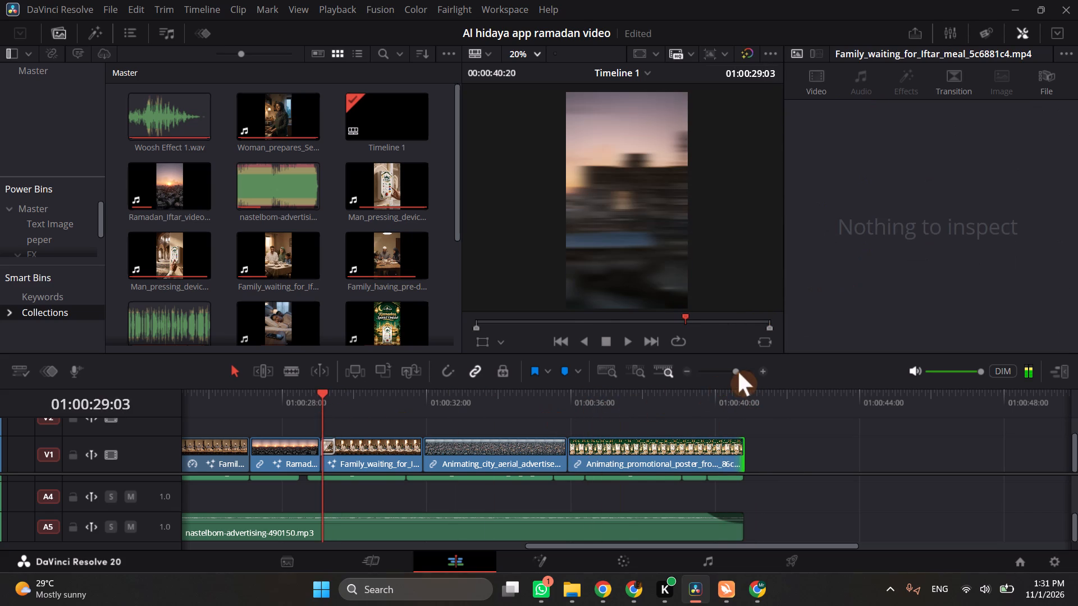
left_click(736, 369)
left_click_drag(578, 407, 630, 410)
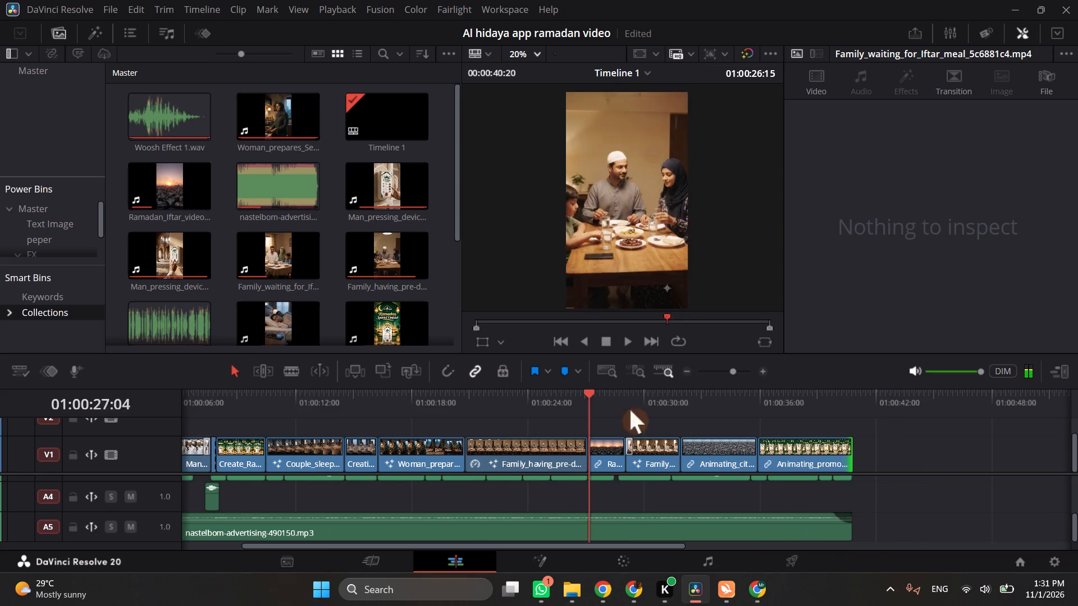
left_click_drag(630, 410, 771, 410)
key("space")
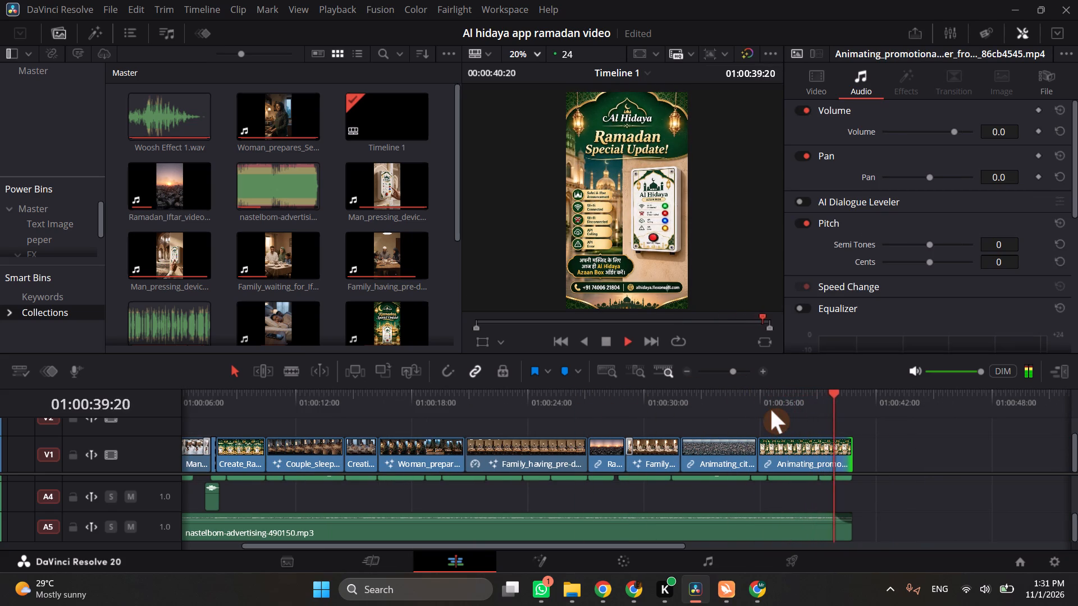
key("space")
left_click_drag(372, 403, 199, 403)
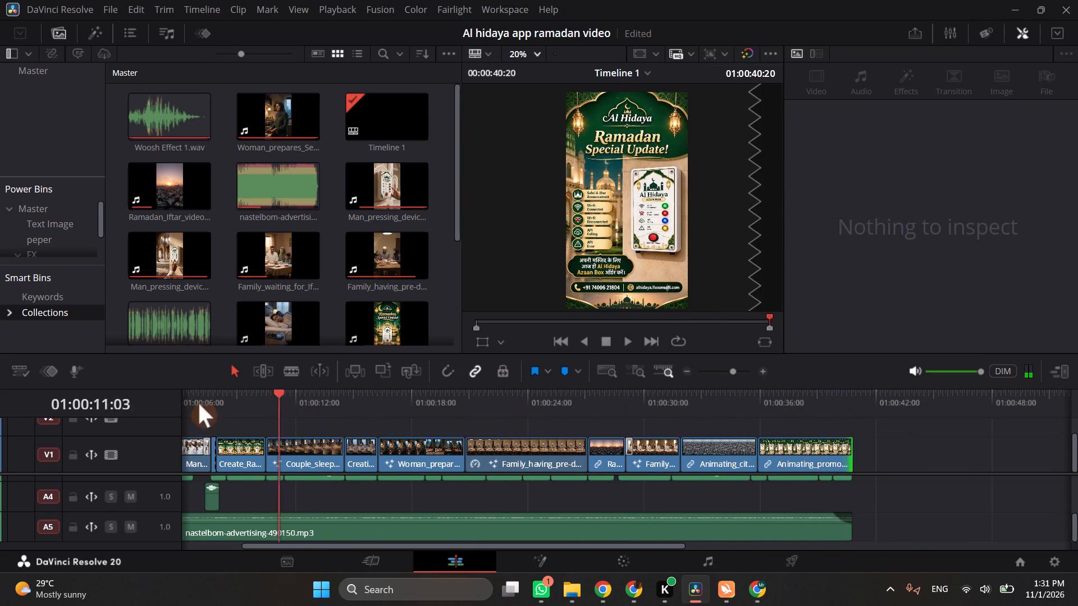
left_click_drag(199, 403, 99, 403)
left_click_drag(328, 403, 342, 401)
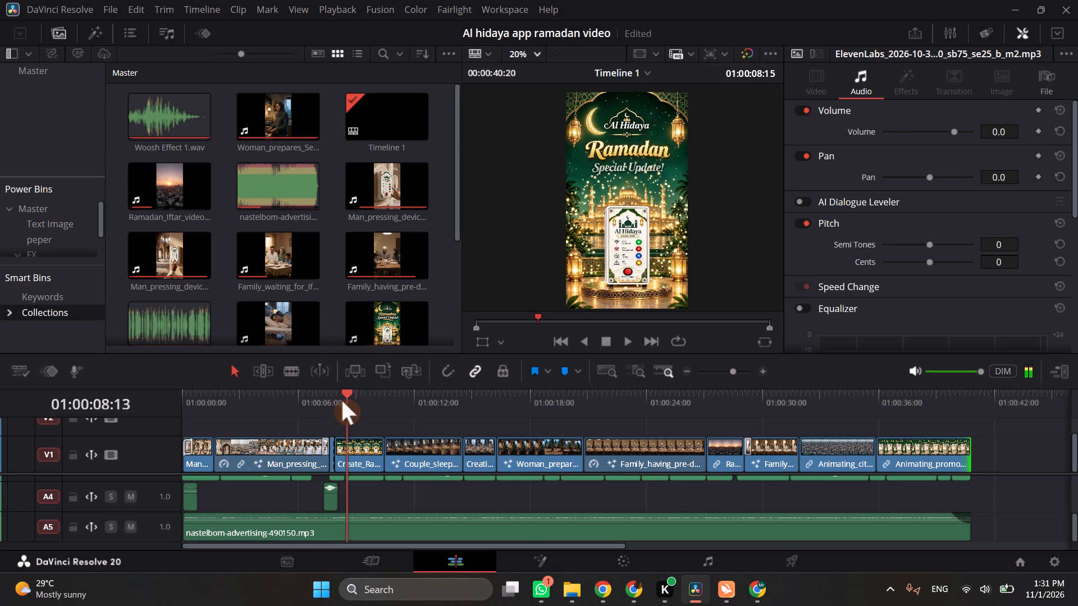
left_click_drag(342, 401, 294, 404)
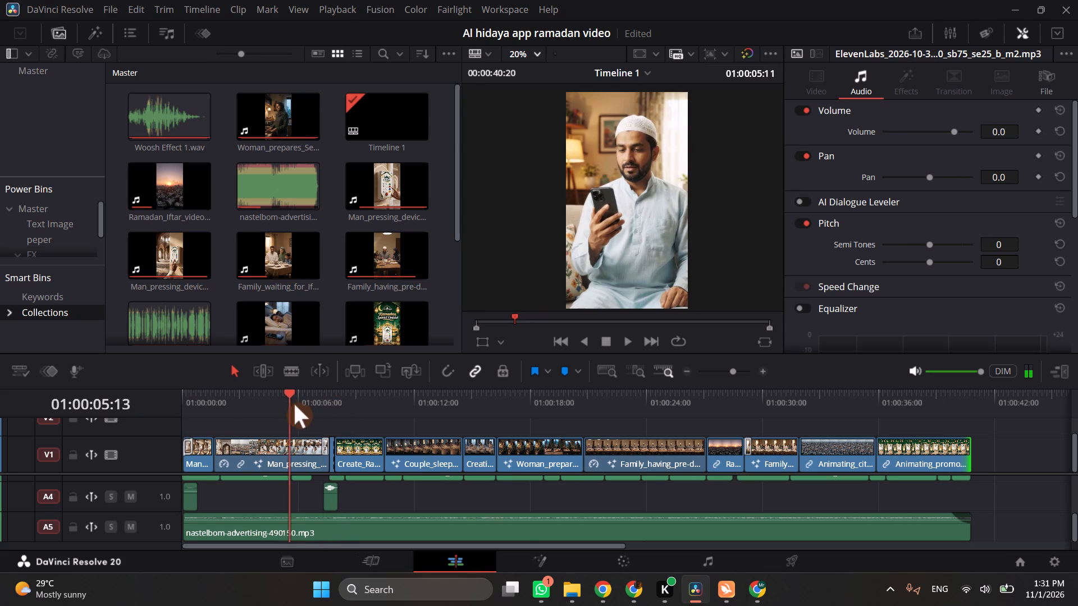
left_click_drag(294, 404, 205, 406)
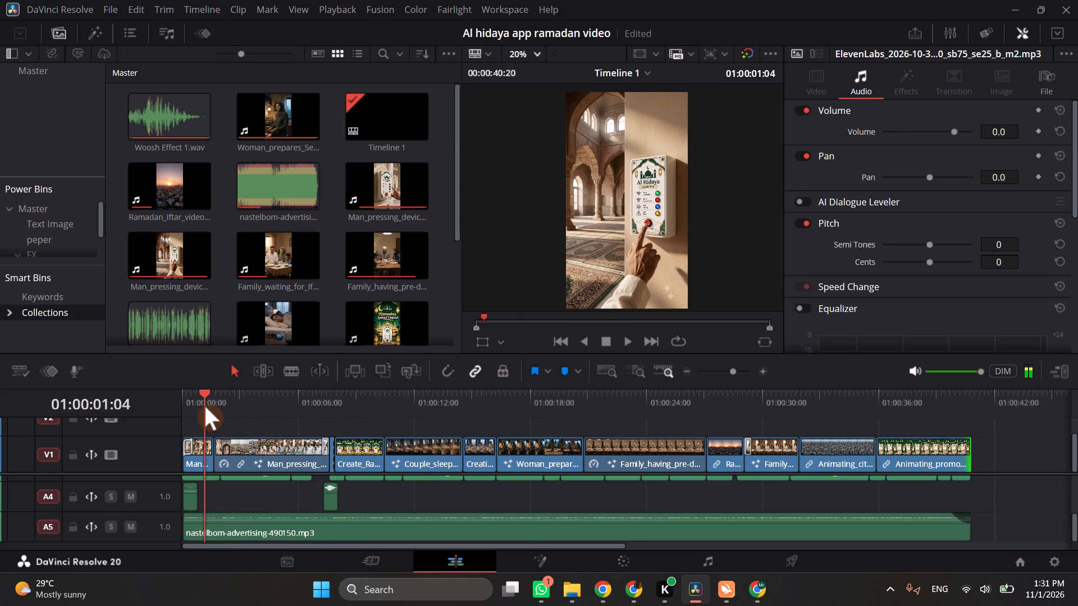
left_click_drag(205, 406, 150, 407)
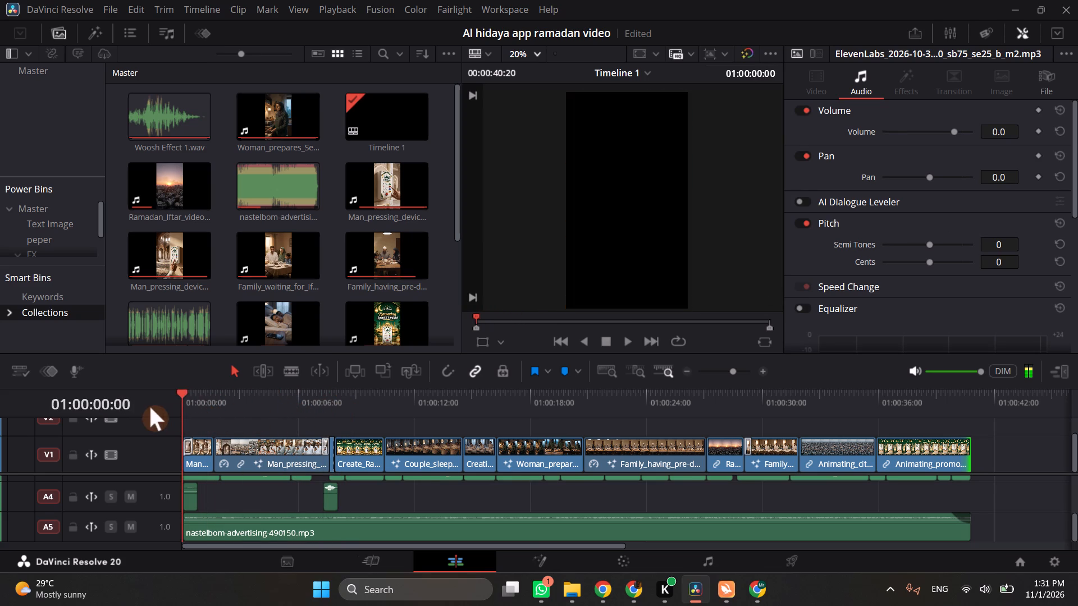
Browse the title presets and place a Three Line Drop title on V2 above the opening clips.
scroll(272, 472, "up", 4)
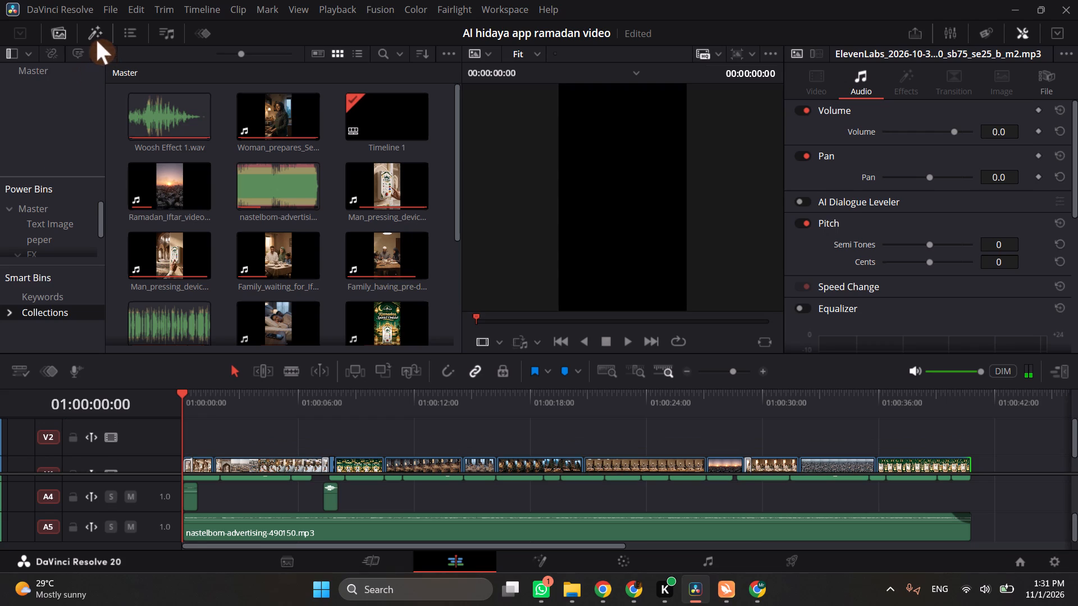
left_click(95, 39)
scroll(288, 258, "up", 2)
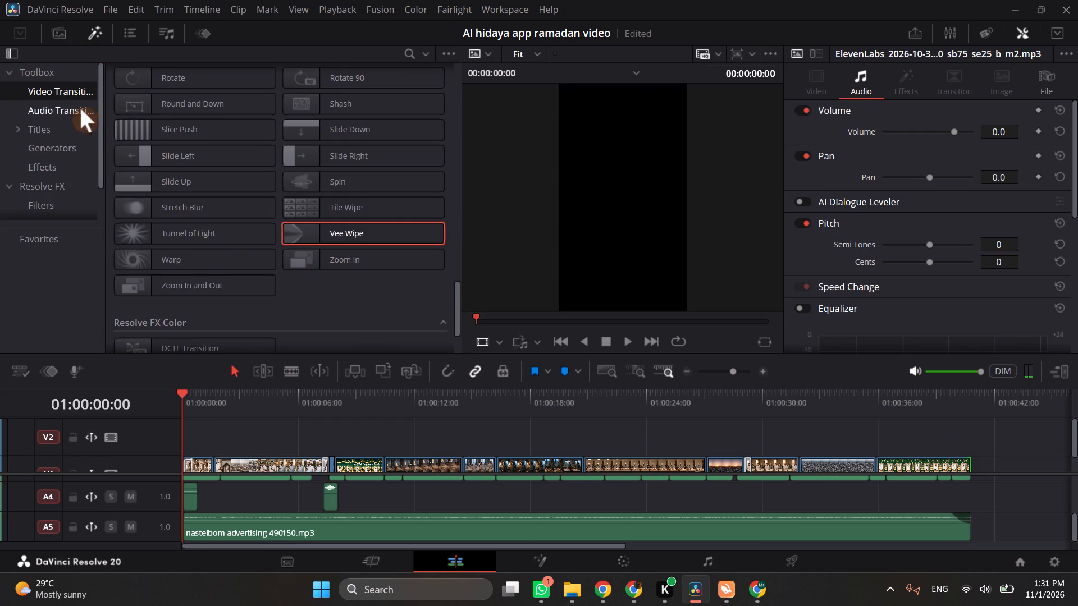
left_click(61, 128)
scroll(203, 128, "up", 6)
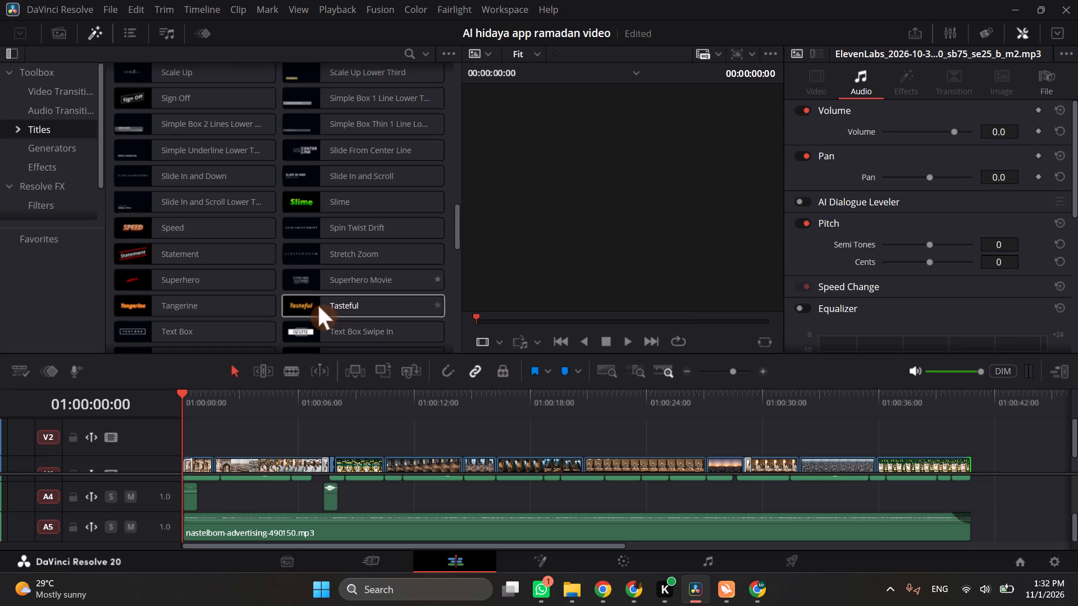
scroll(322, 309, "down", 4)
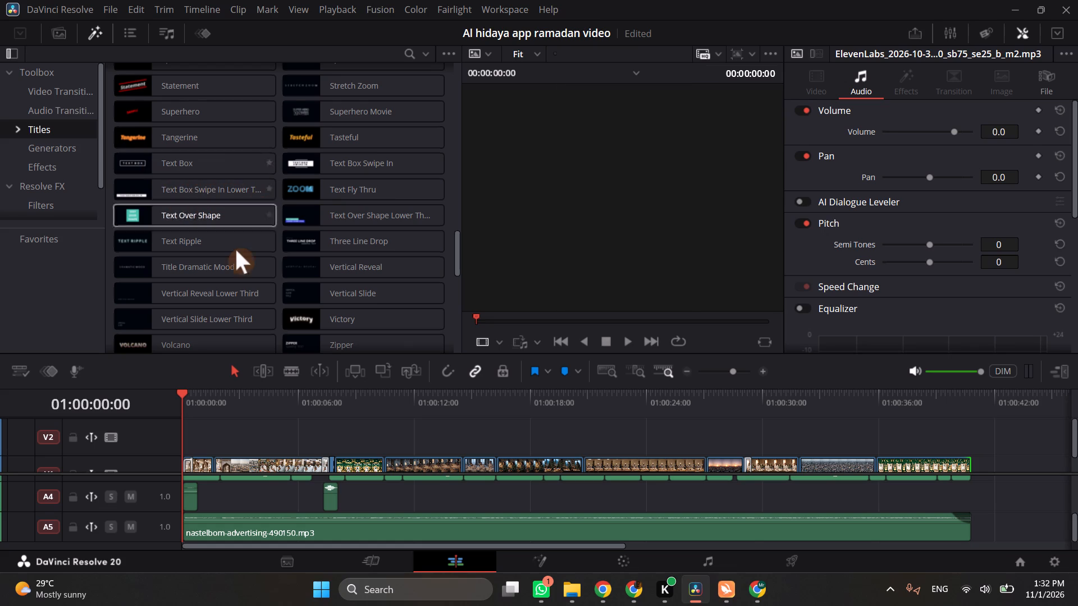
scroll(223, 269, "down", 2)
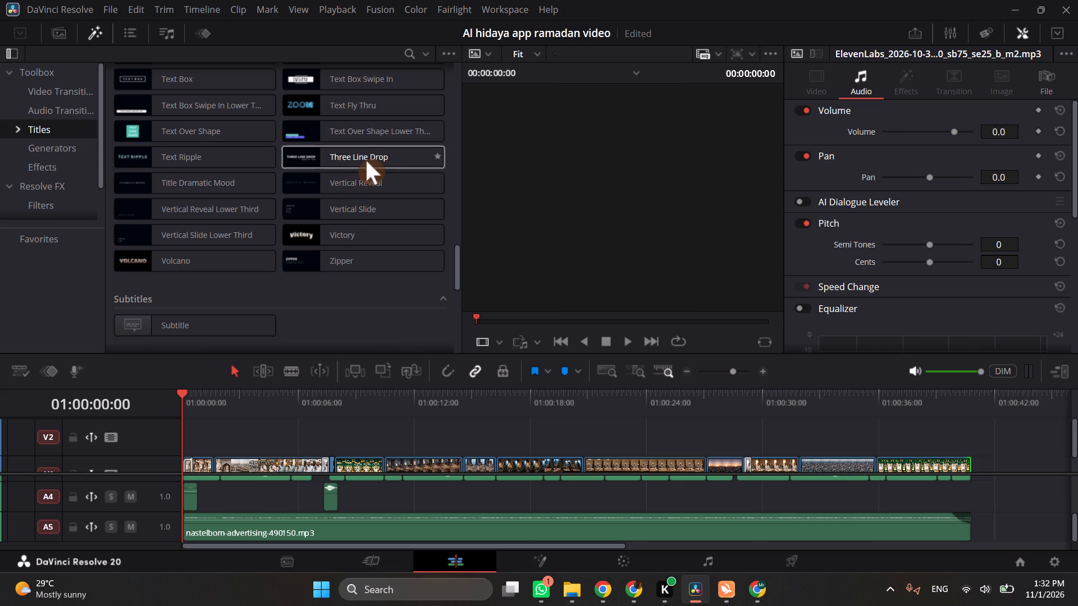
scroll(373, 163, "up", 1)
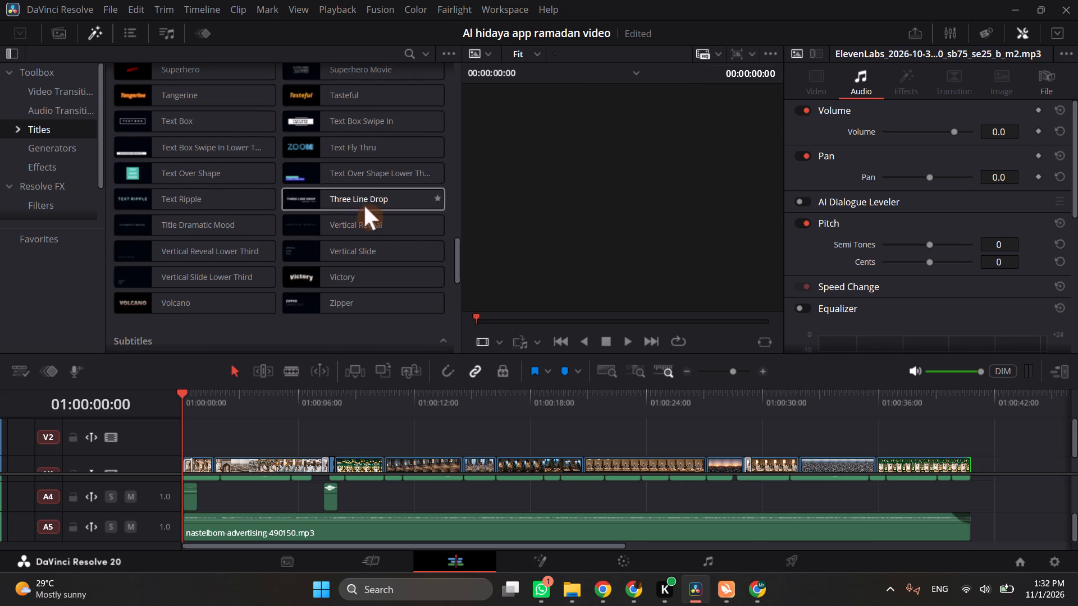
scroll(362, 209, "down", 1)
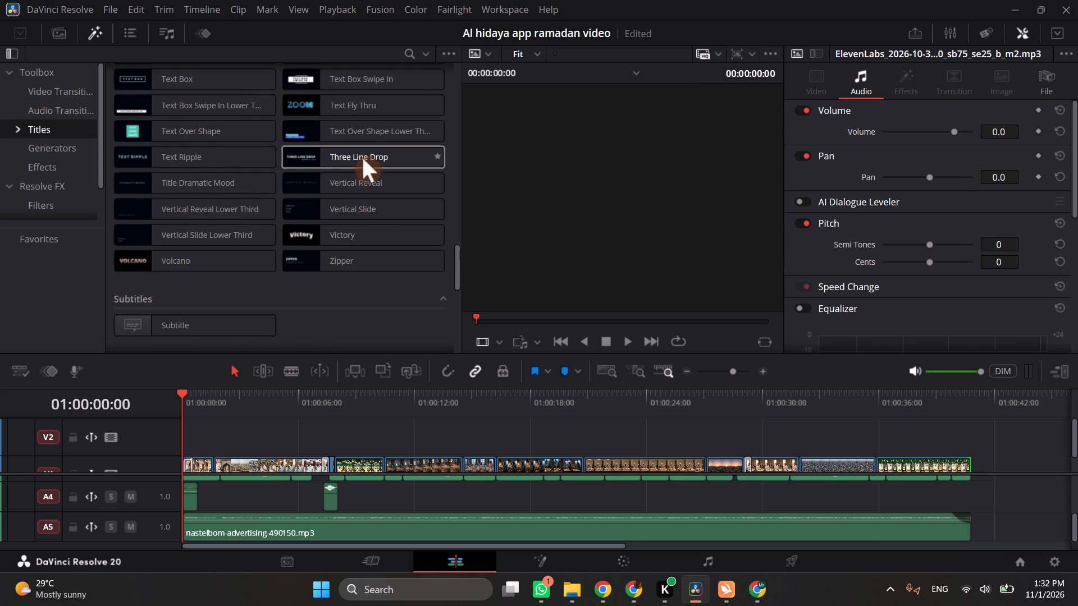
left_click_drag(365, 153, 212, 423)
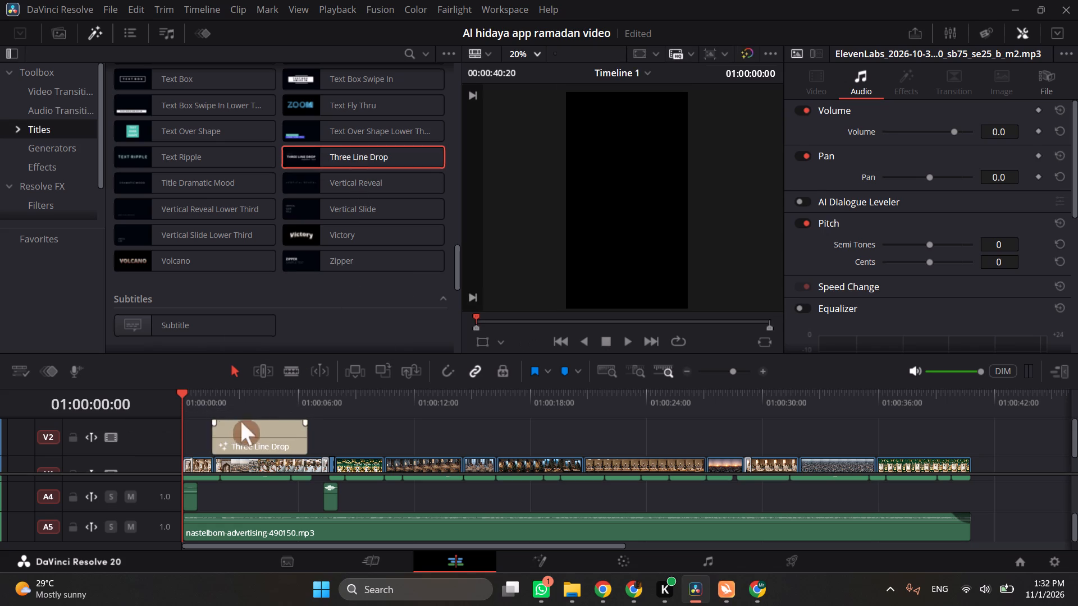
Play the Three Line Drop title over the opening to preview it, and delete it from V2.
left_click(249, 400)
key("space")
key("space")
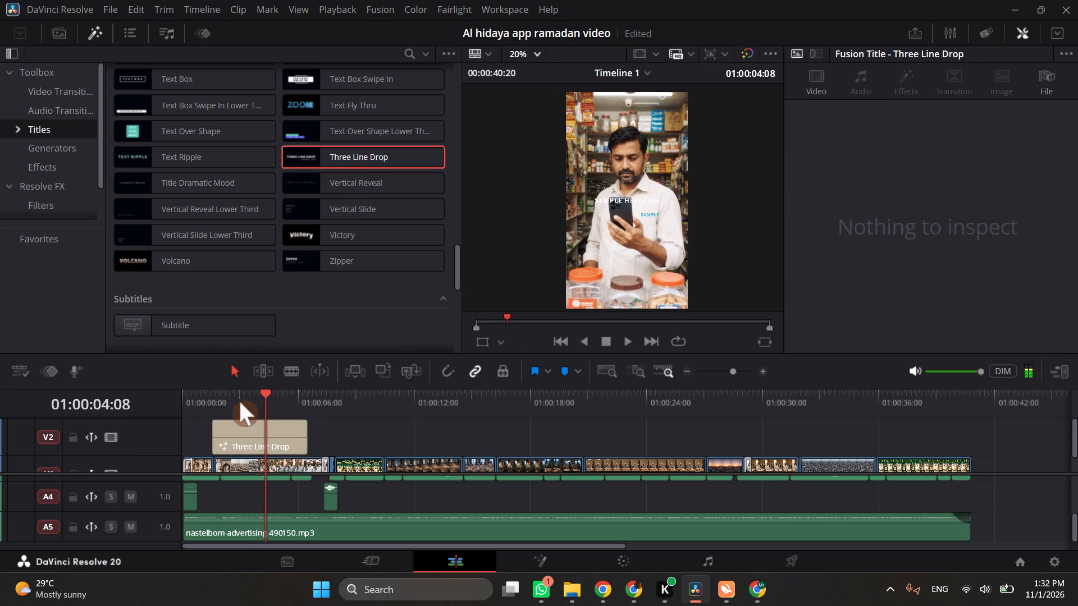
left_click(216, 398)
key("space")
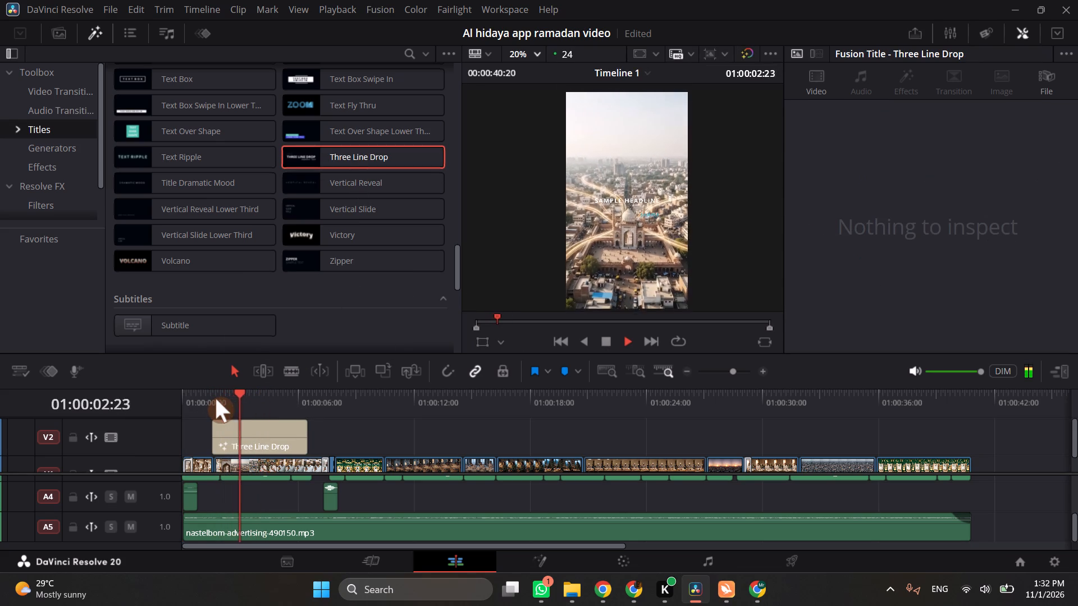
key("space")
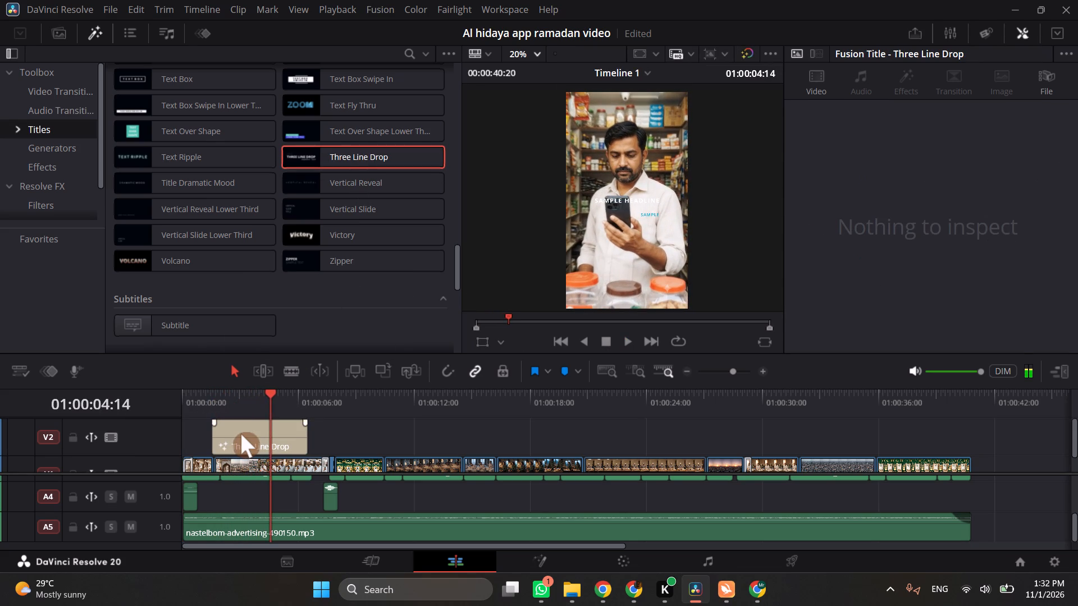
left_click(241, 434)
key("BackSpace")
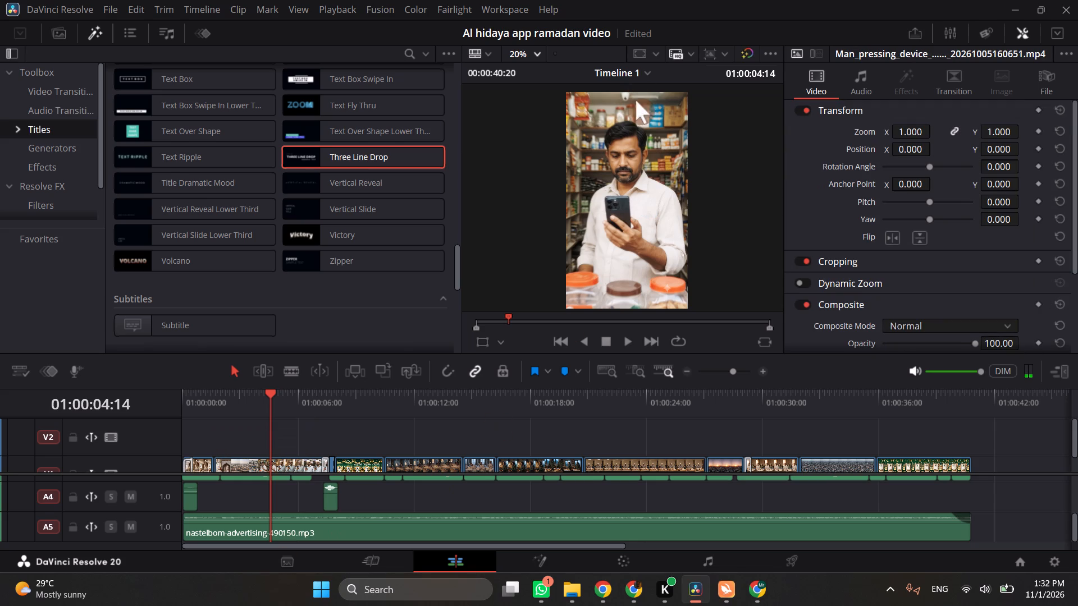
Add a basic Text title to V2, align it with the timeline's start, and preview it at 01:00:02:05.
scroll(372, 209, "up", 20)
scroll(372, 209, "up", 4)
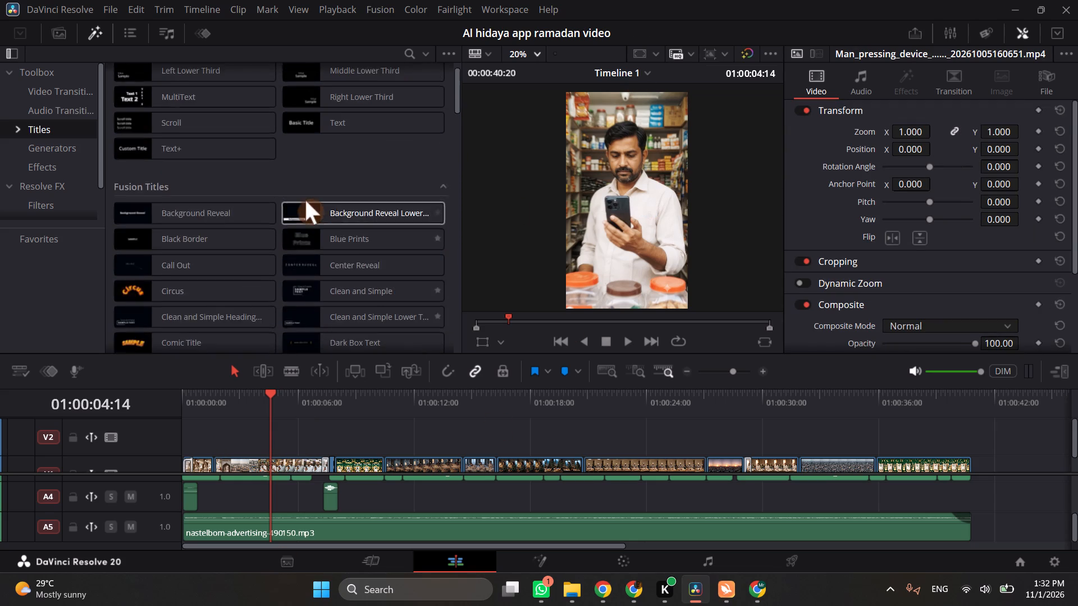
scroll(305, 200, "up", 9)
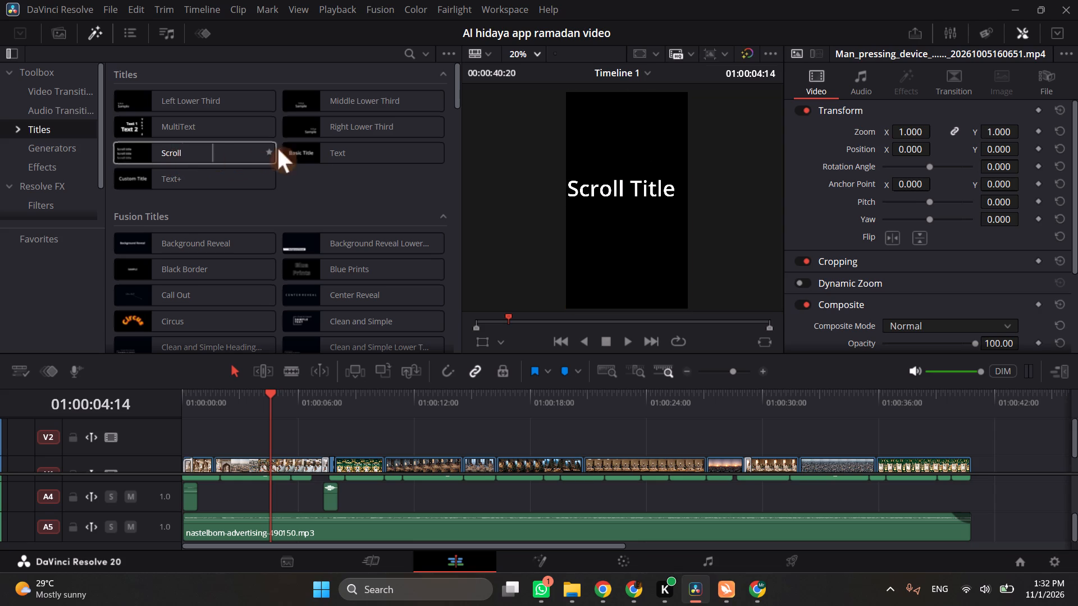
left_click_drag(373, 152, 241, 430)
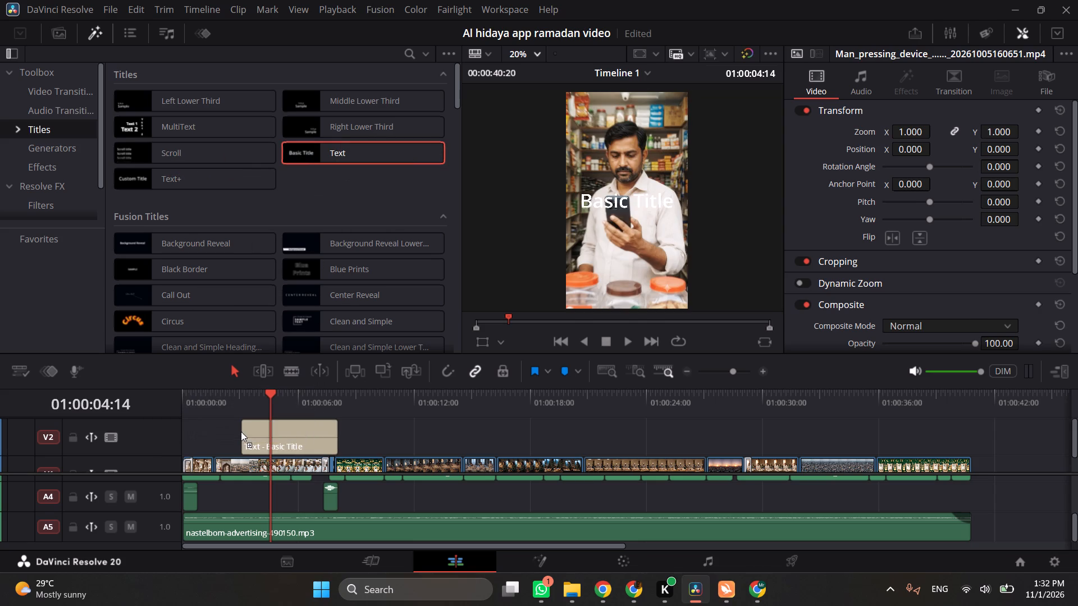
left_click_drag(318, 439, 241, 440)
left_click(189, 398)
left_click(225, 401)
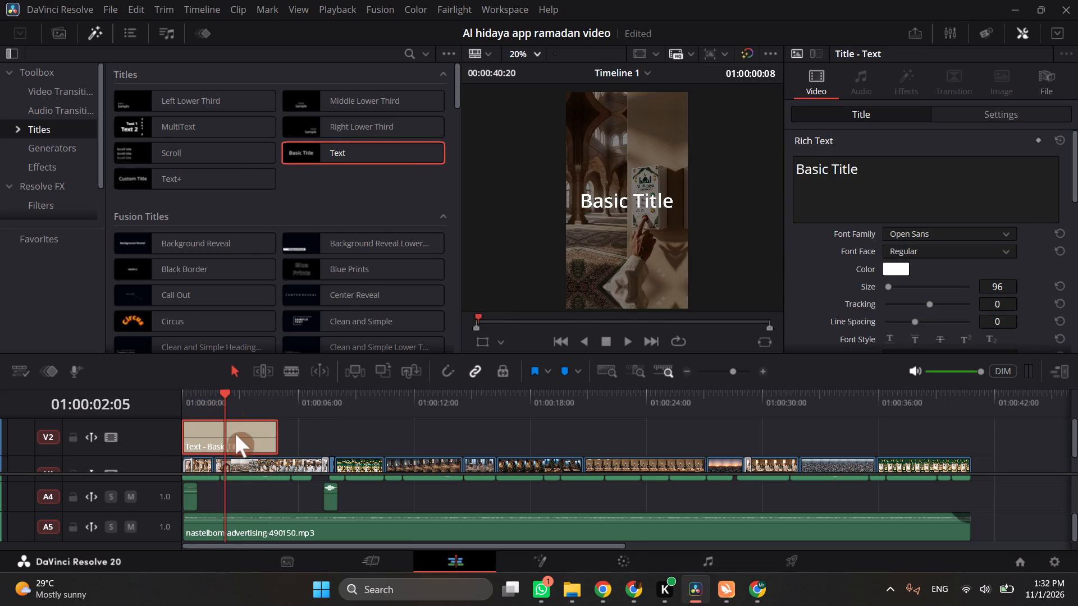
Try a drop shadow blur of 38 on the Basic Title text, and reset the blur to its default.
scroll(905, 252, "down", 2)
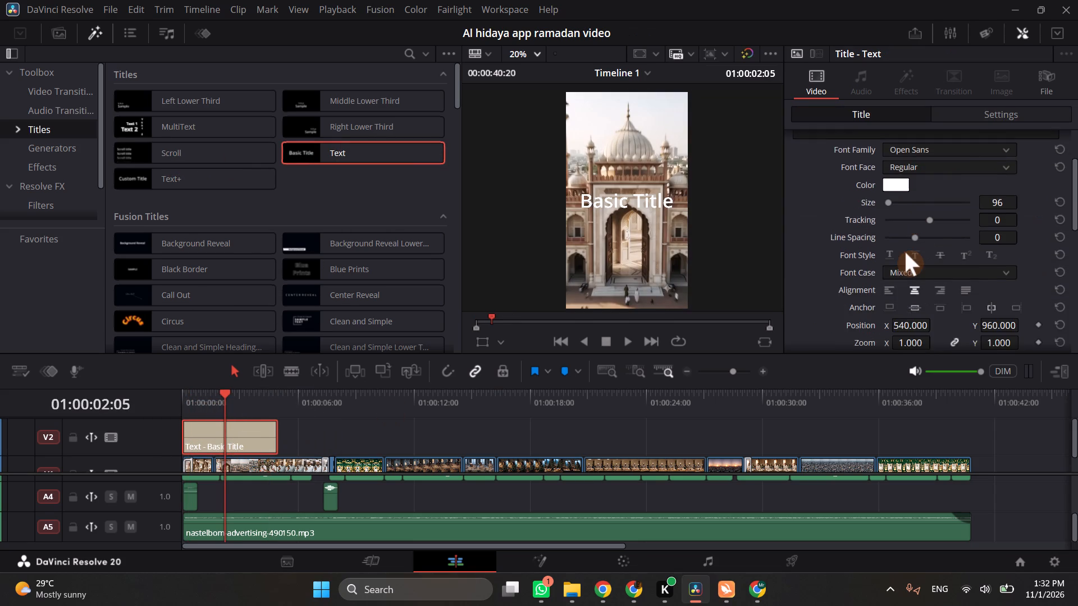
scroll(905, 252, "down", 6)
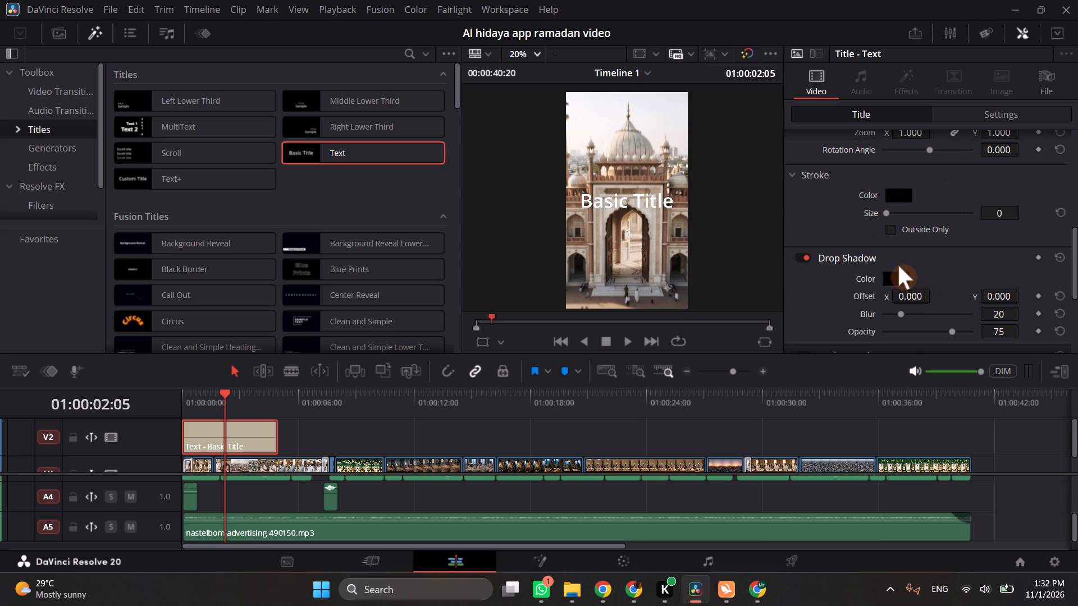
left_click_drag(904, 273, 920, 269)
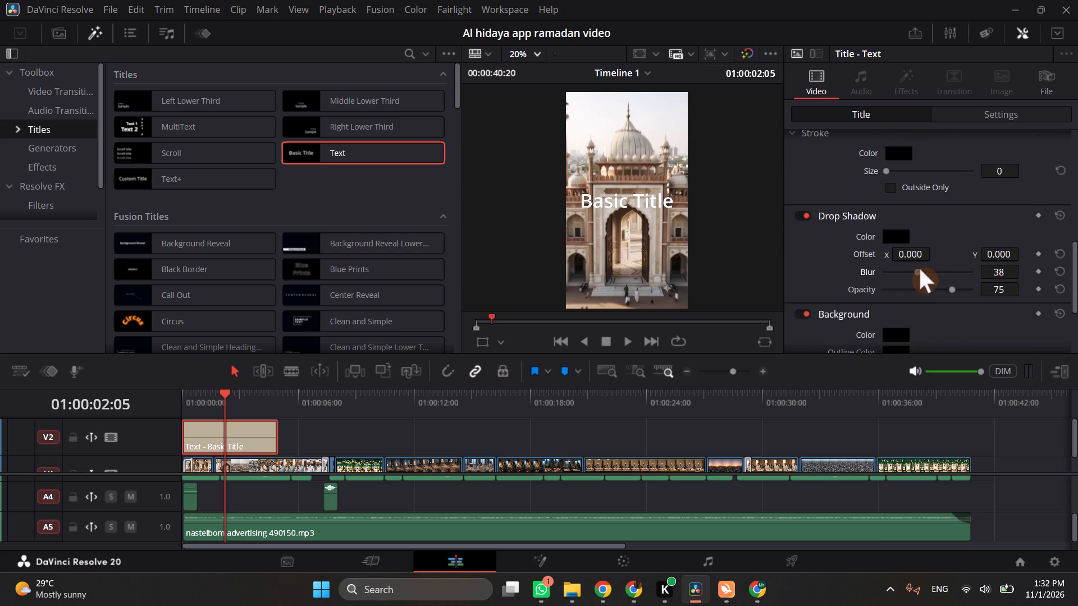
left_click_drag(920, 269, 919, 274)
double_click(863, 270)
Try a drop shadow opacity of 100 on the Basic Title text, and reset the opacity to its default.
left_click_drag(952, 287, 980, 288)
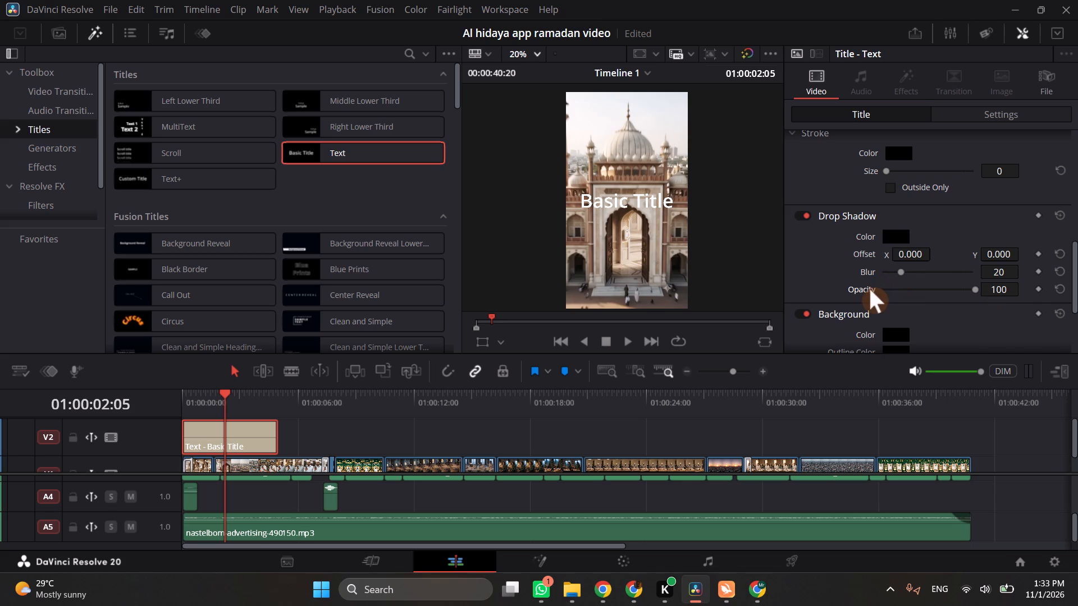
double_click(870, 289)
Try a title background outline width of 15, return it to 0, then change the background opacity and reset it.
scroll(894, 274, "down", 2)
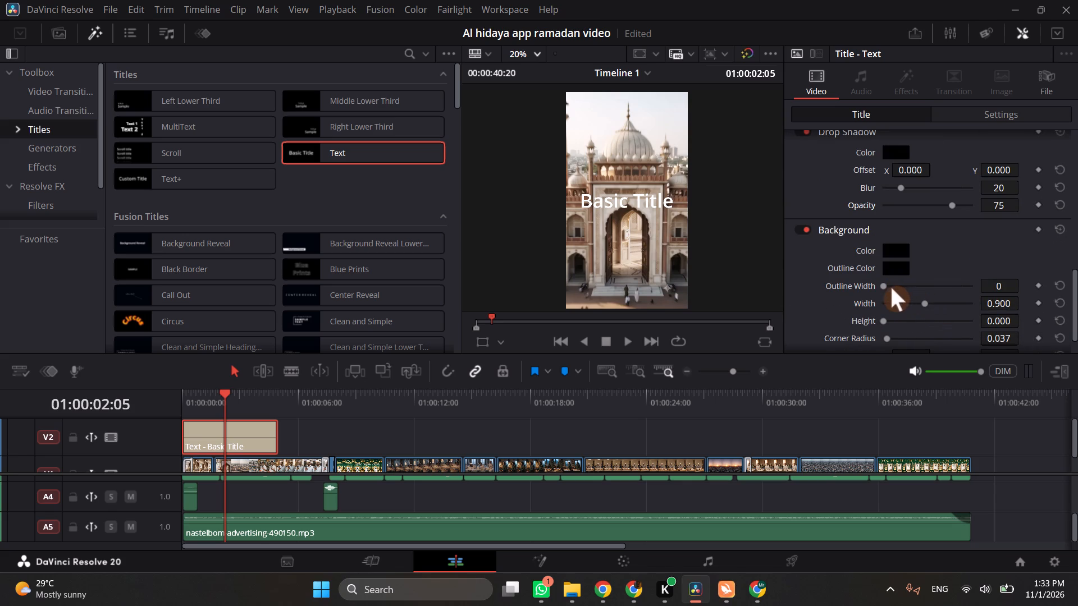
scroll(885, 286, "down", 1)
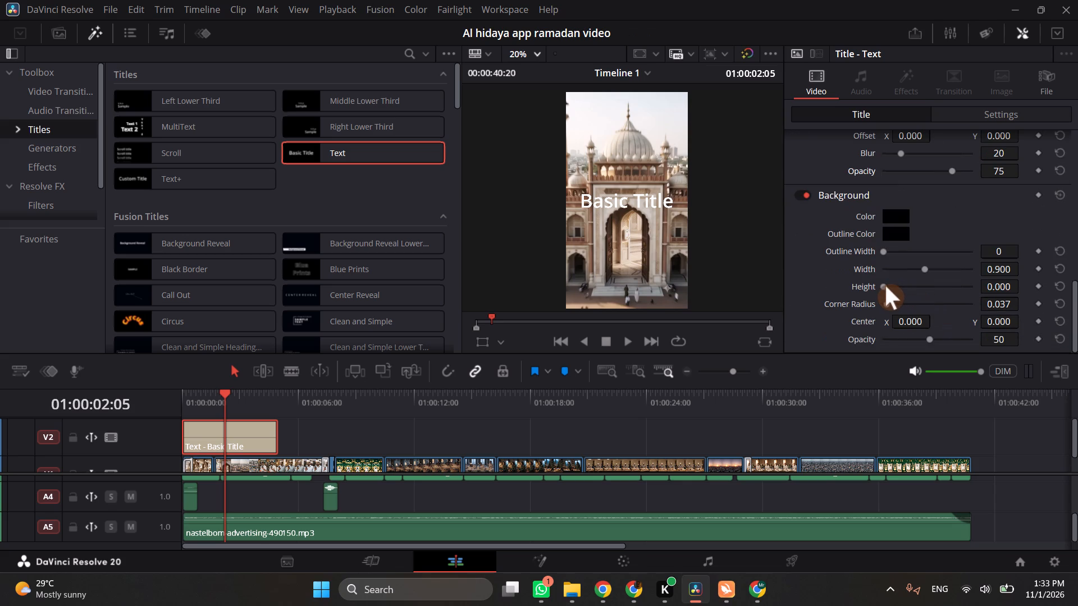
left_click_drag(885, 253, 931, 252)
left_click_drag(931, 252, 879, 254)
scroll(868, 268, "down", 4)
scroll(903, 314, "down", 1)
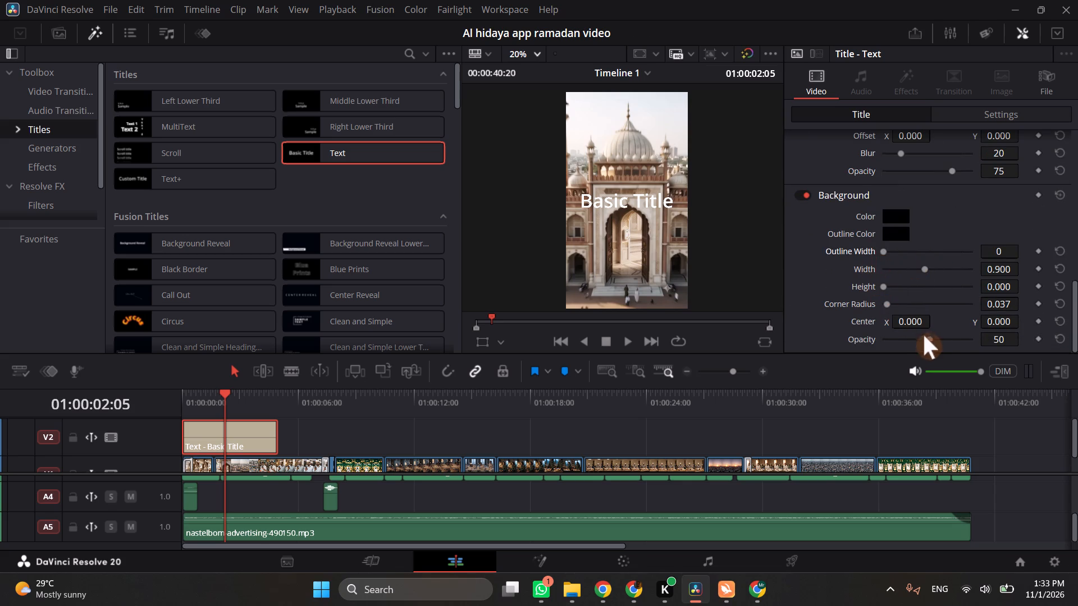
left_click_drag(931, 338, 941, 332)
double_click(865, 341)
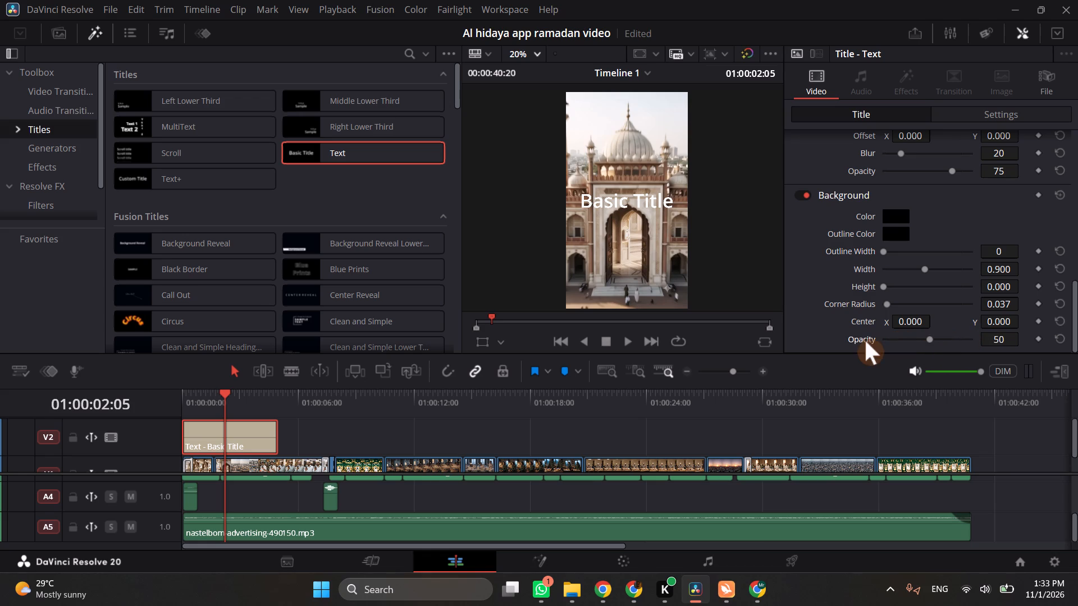
Look through the title clip's transform, cropping and composite settings and its text formatting options.
scroll(901, 241, "up", 1)
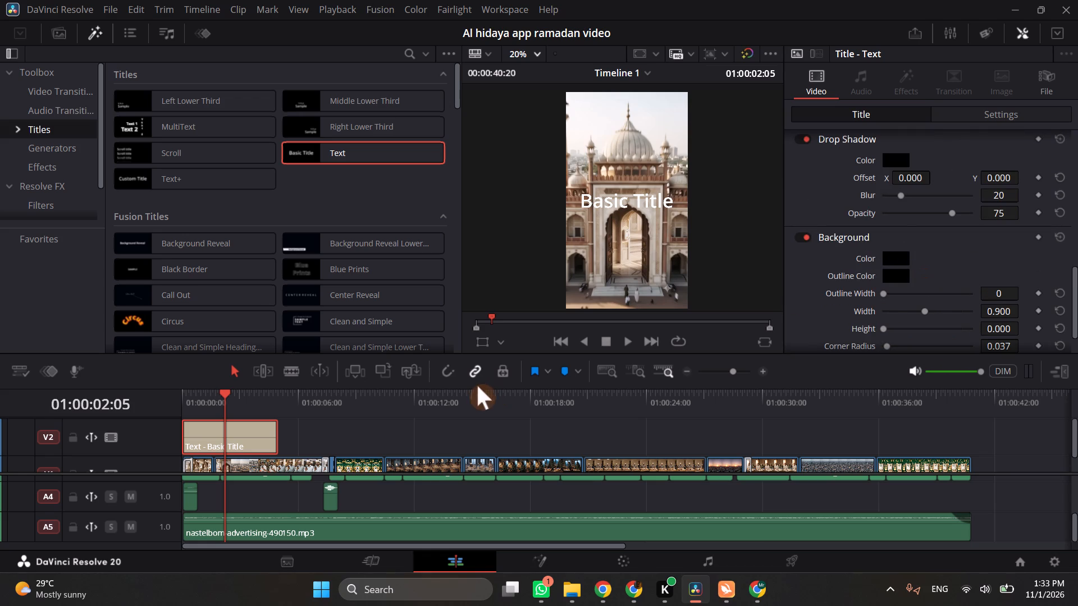
left_click(1004, 98)
left_click(1002, 112)
scroll(890, 211, "down", 3)
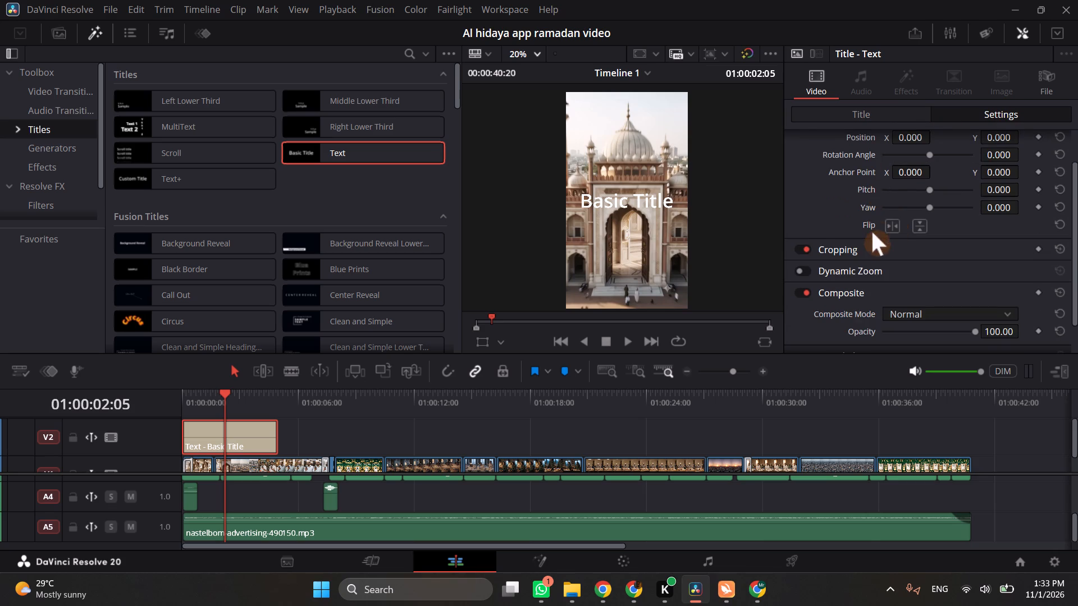
left_click(878, 109)
scroll(929, 206, "up", 7)
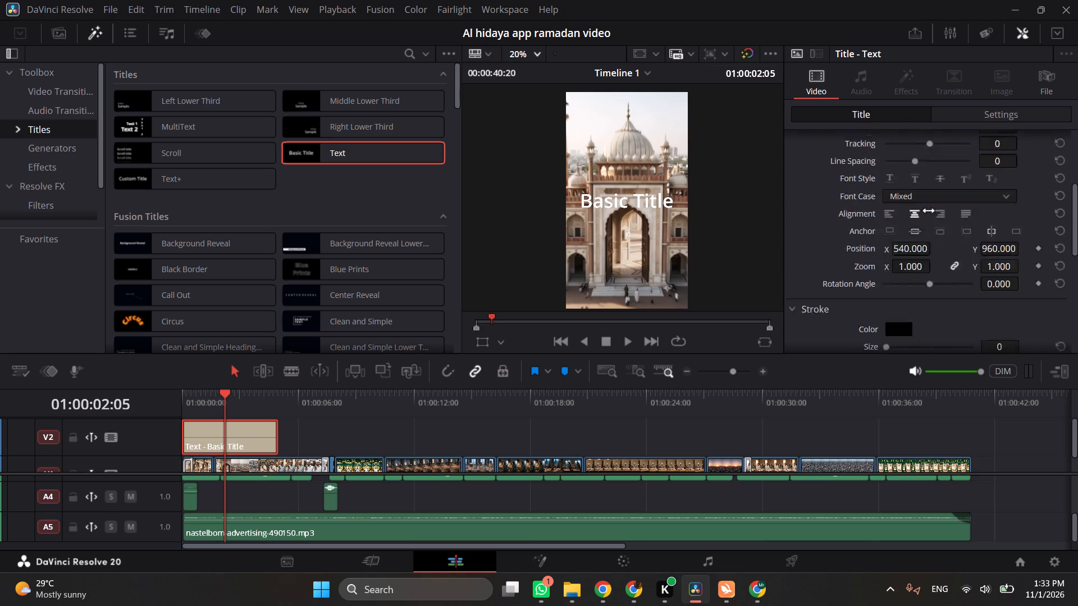
scroll(929, 211, "up", 7)
scroll(903, 265, "down", 1)
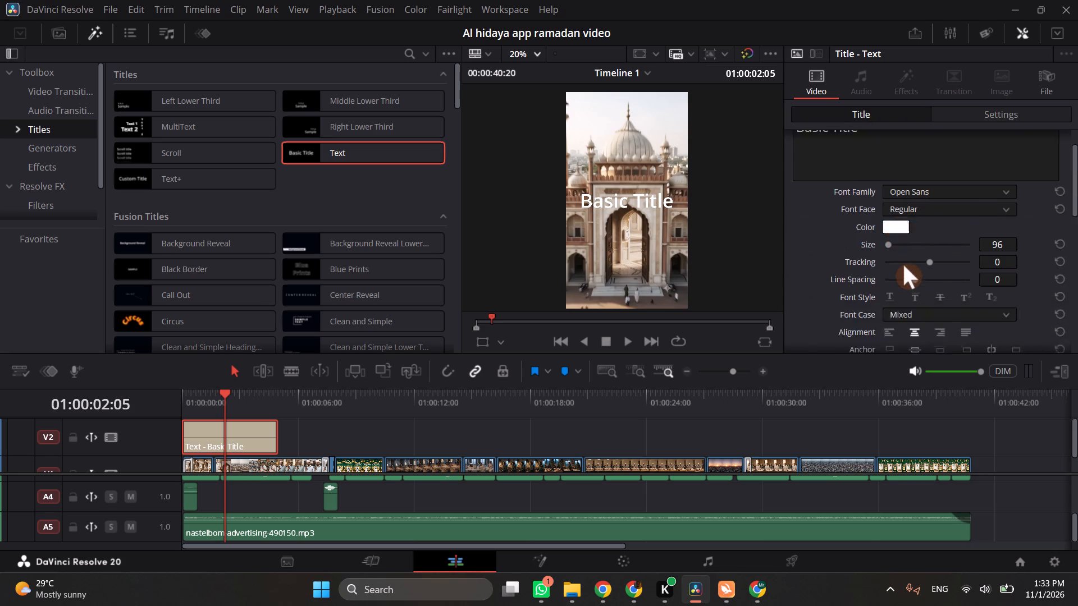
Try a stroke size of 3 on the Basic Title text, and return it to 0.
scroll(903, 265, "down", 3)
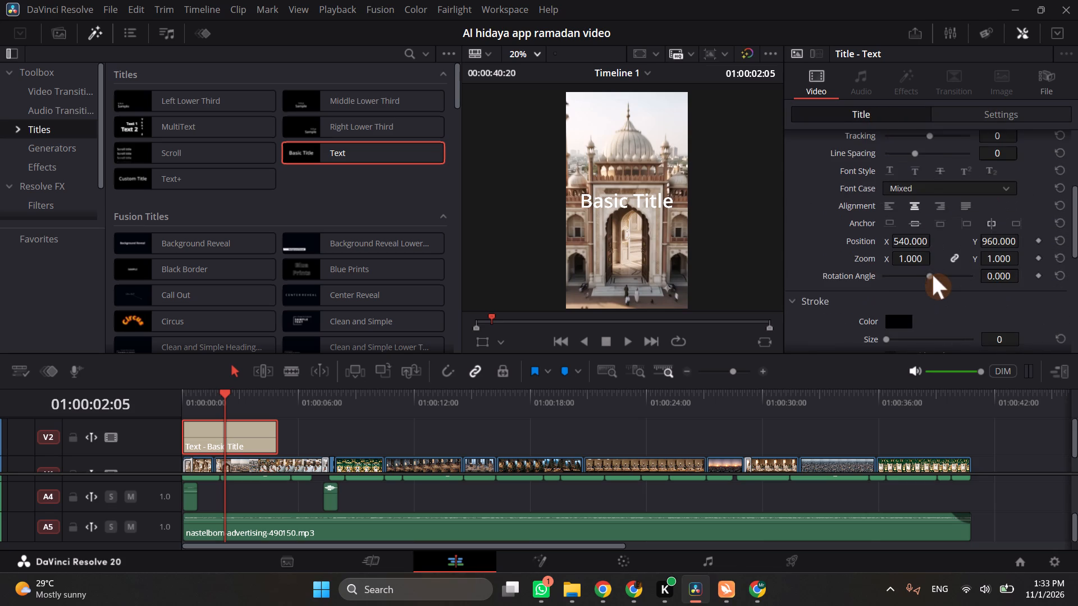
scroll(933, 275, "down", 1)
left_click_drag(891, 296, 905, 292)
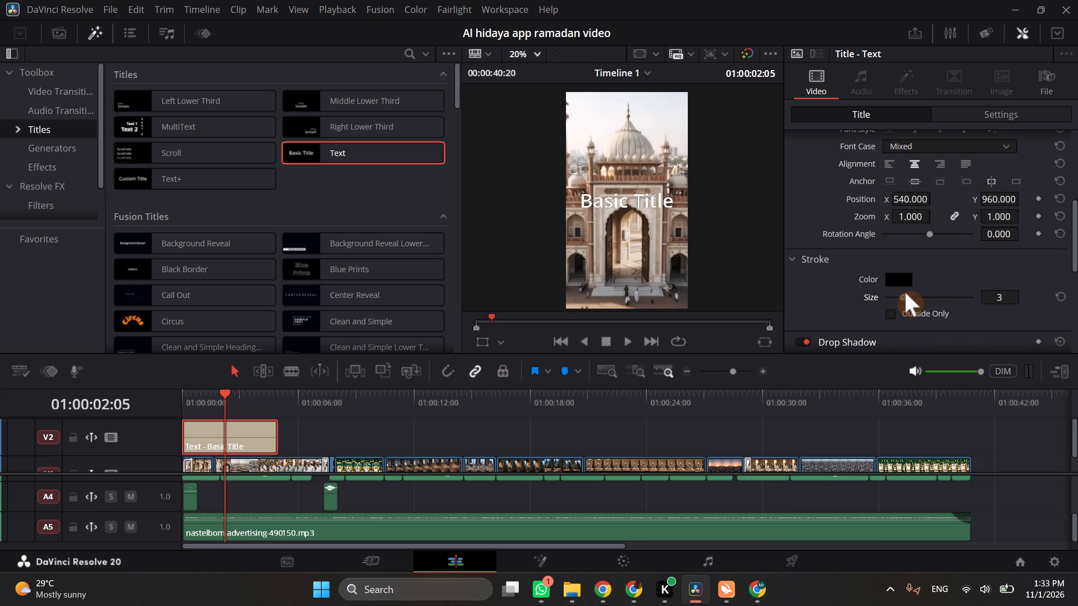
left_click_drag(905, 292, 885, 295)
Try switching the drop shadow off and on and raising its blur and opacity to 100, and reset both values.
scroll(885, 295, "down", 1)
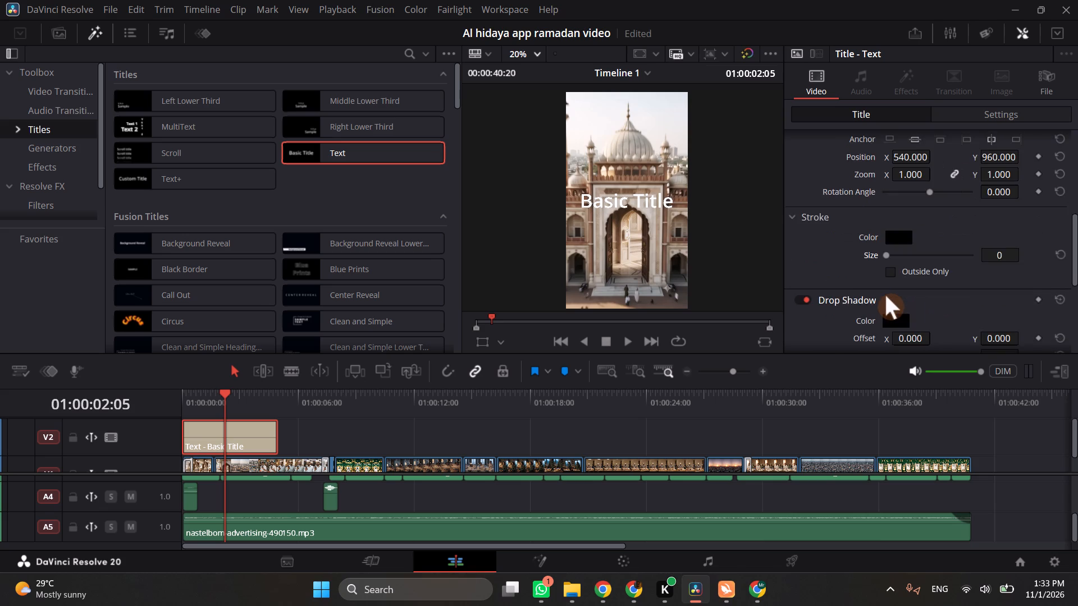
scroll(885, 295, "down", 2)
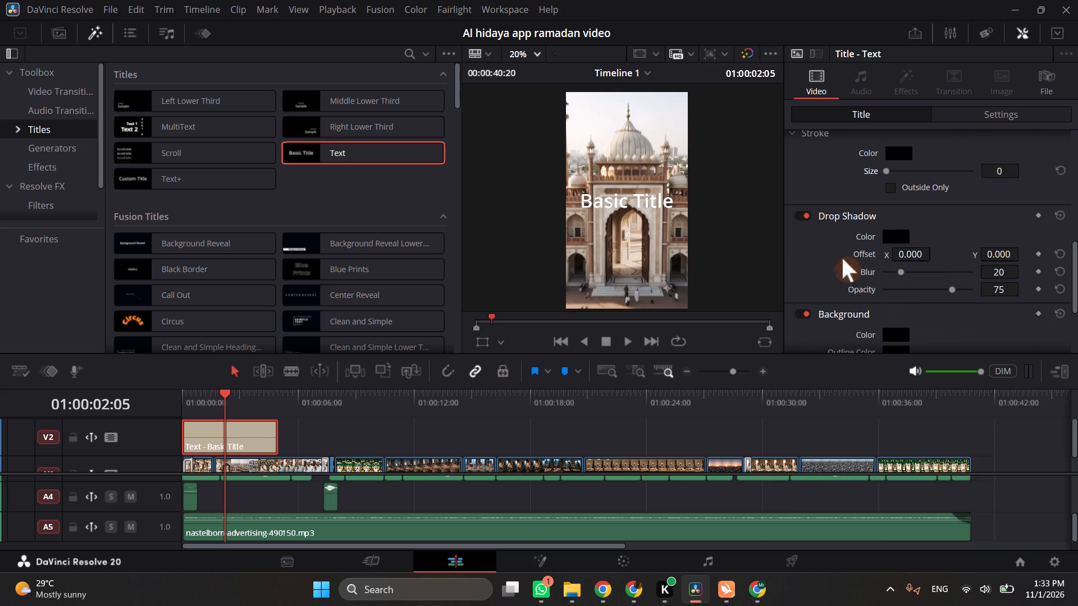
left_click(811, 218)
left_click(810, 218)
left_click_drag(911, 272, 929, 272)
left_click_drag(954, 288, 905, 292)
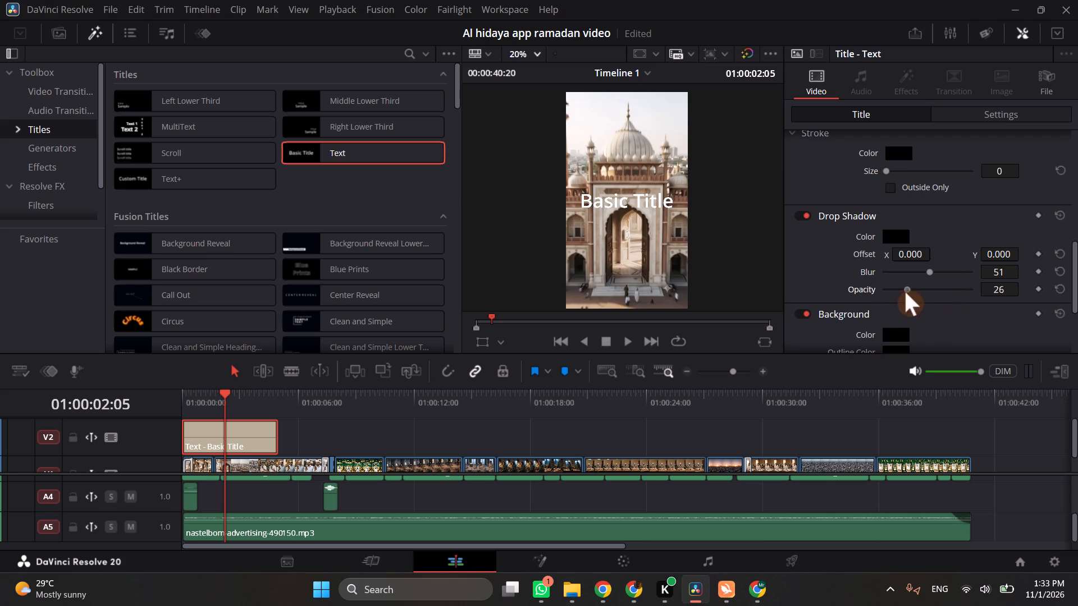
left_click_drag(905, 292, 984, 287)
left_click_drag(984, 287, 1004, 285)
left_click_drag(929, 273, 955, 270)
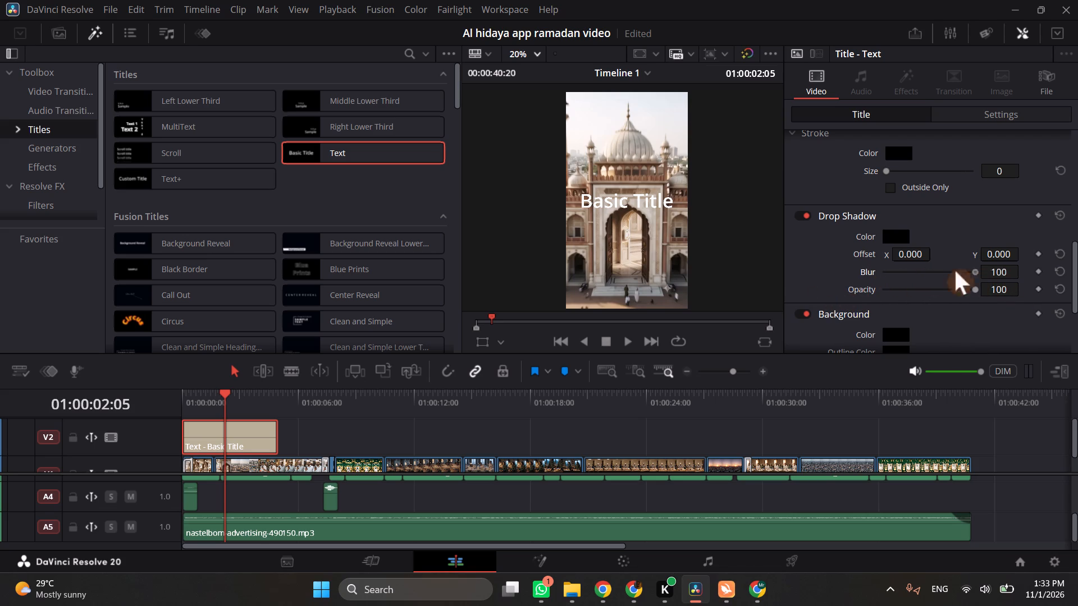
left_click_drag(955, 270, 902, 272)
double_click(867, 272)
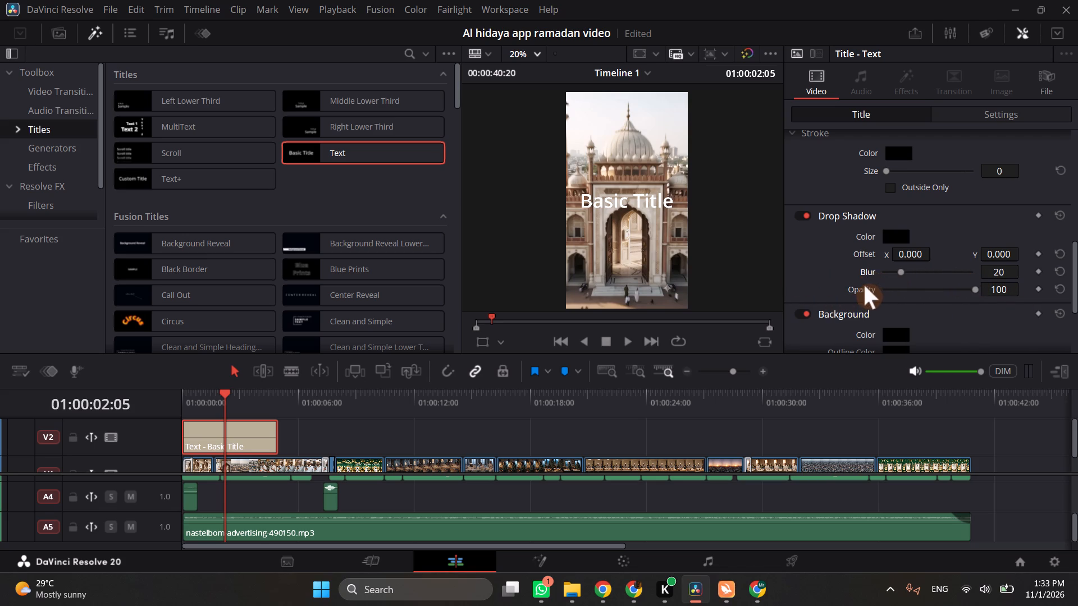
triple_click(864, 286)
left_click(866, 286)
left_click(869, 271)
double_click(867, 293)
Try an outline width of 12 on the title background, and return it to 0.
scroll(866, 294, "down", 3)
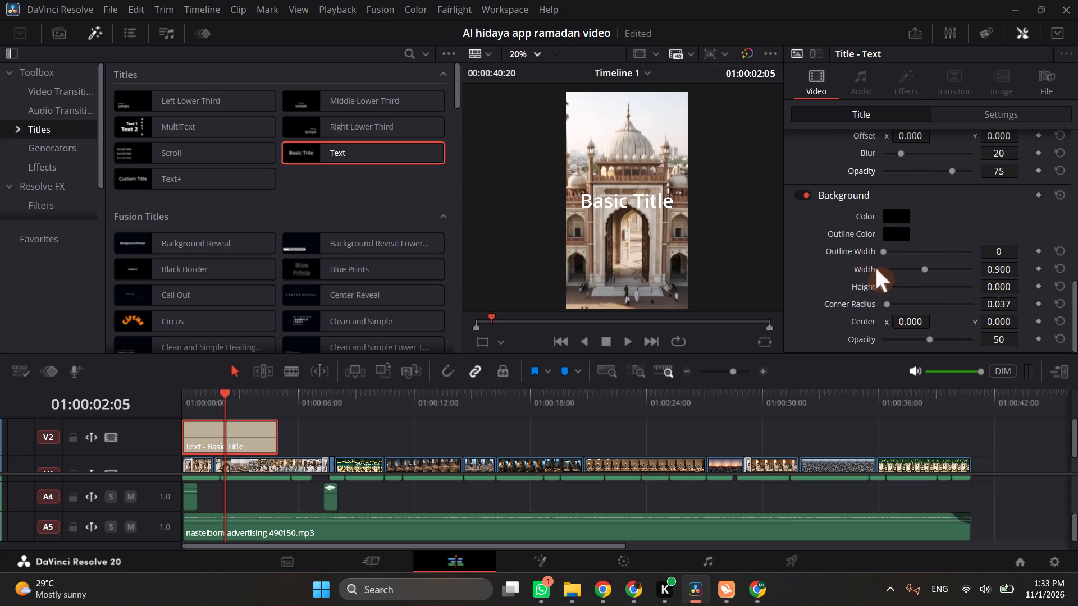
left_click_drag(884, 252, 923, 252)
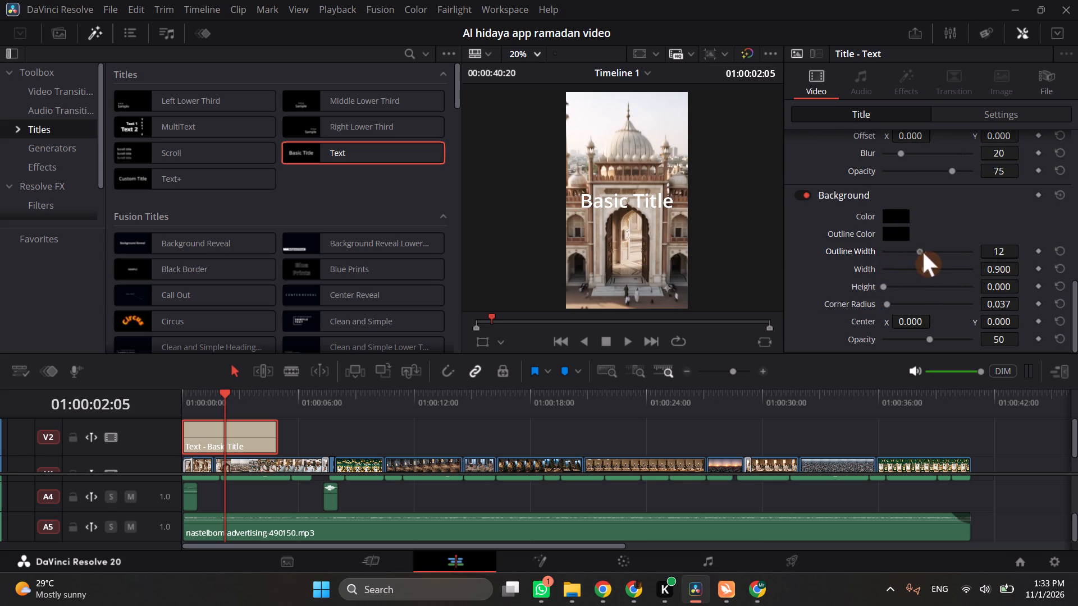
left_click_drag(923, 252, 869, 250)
Give the title a background with height 0.153, corner radius 0.008 and width 1.008.
left_click(887, 287)
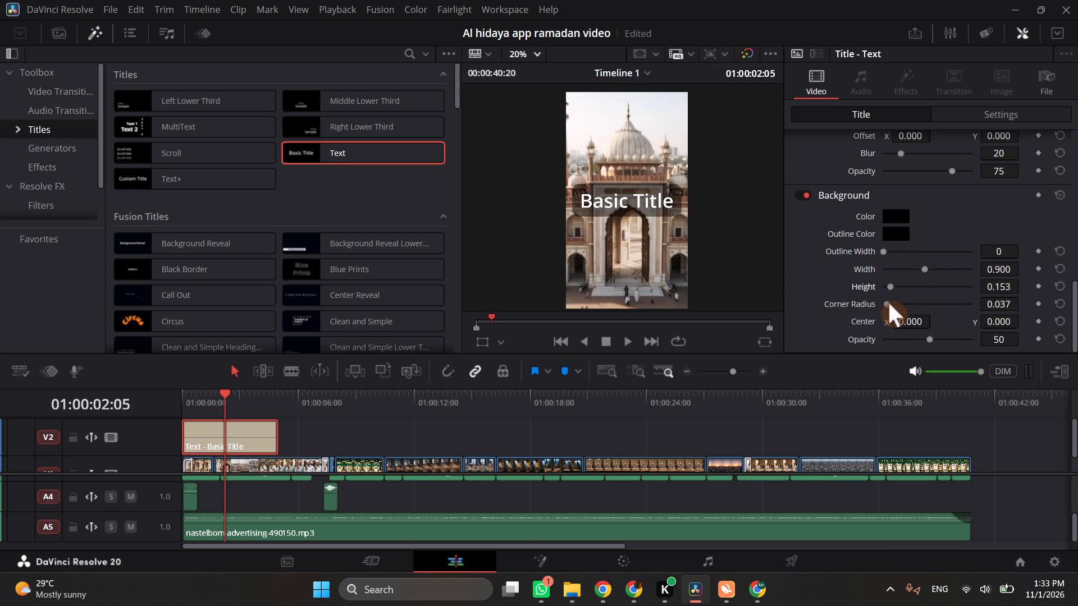
left_click_drag(885, 305, 856, 303)
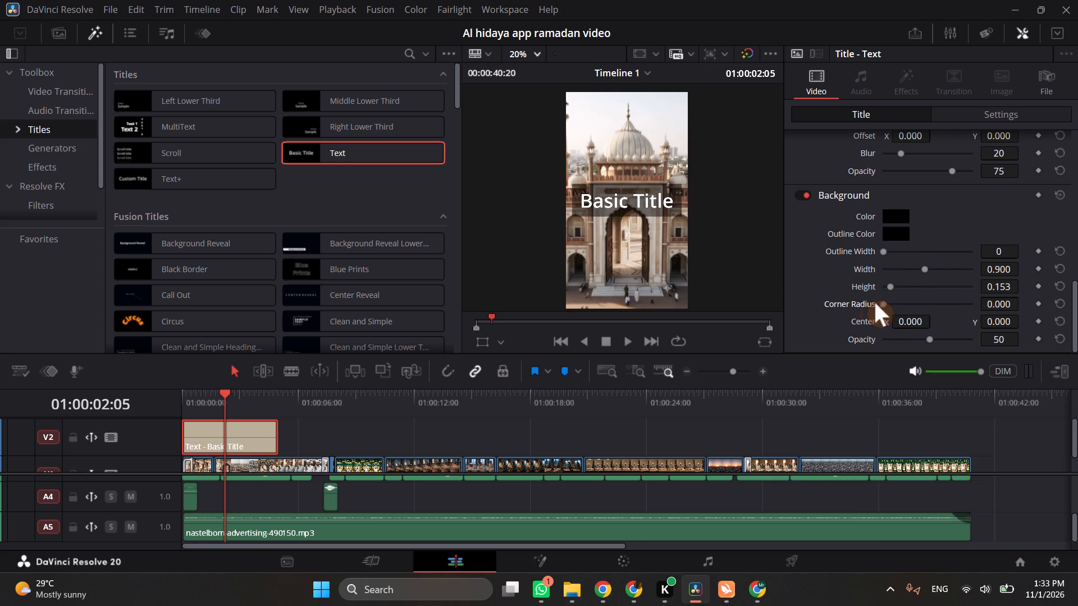
left_click(880, 302)
left_click_drag(919, 271, 922, 274)
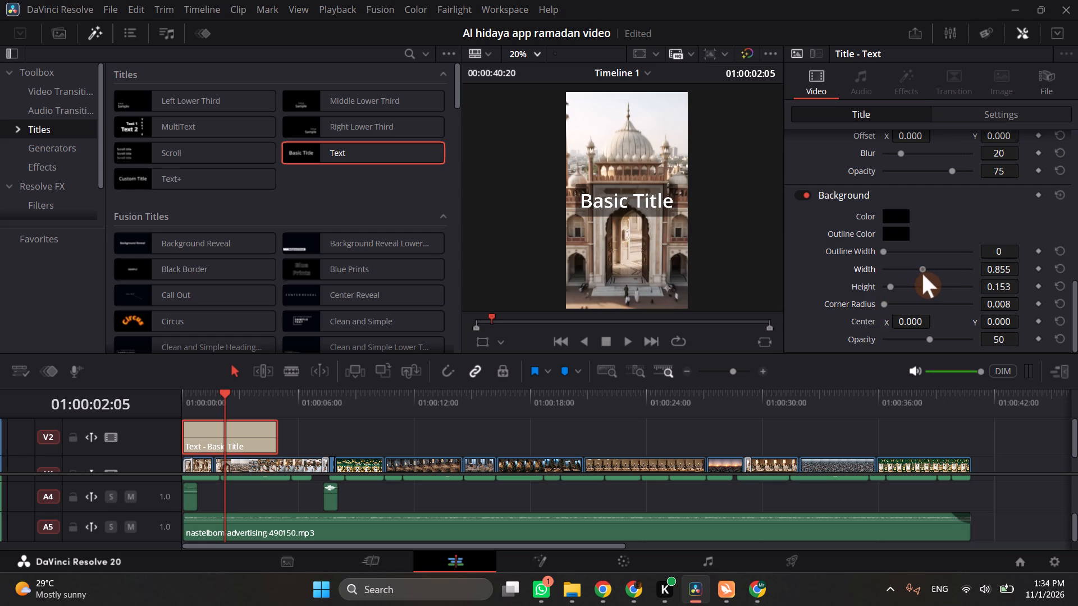
left_click_drag(922, 274, 929, 275)
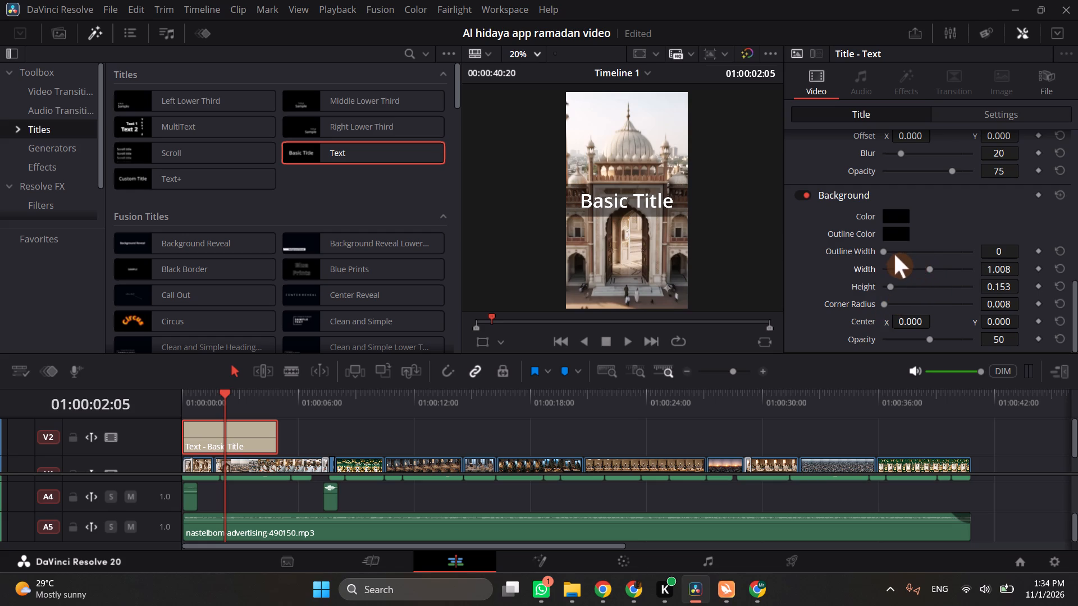
Set the title background's outline width to 5 and its outline colour to white.
left_click_drag(887, 252, 901, 254)
left_click(896, 219)
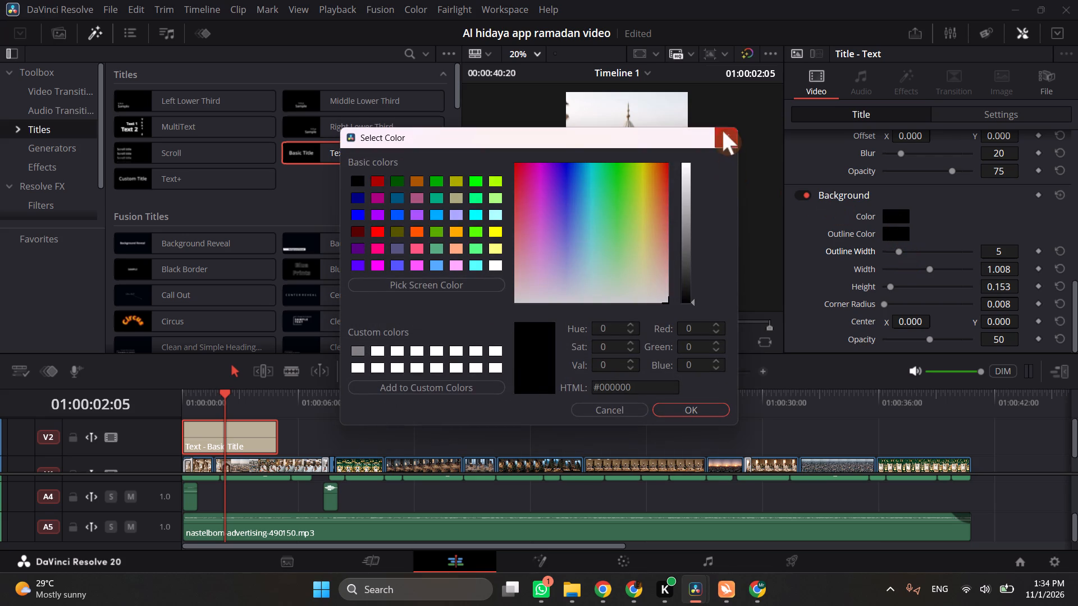
left_click(723, 131)
left_click(890, 232)
left_click(499, 365)
left_click(682, 412)
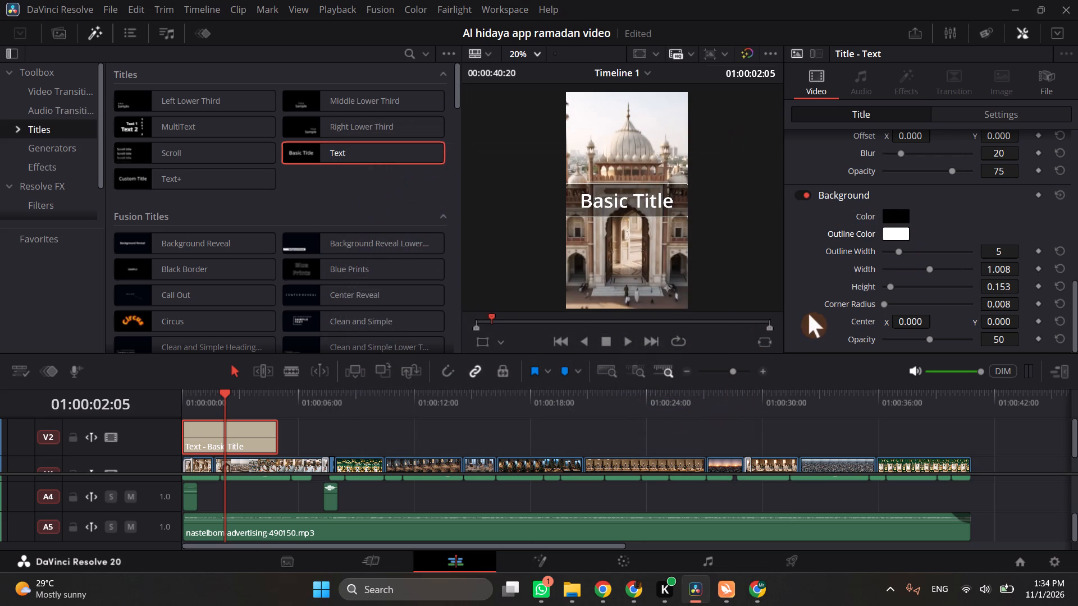
Set the title background's height to 0.092 and fine-tune its width so the box nearly spans the frame.
left_click(928, 269)
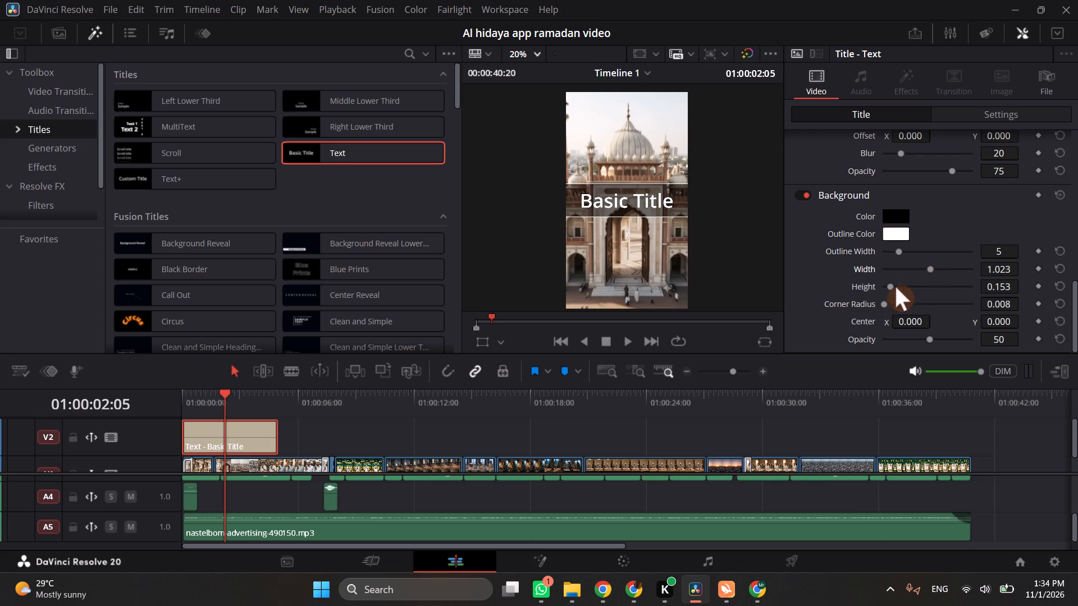
left_click_drag(892, 286, 887, 281)
left_click(926, 268)
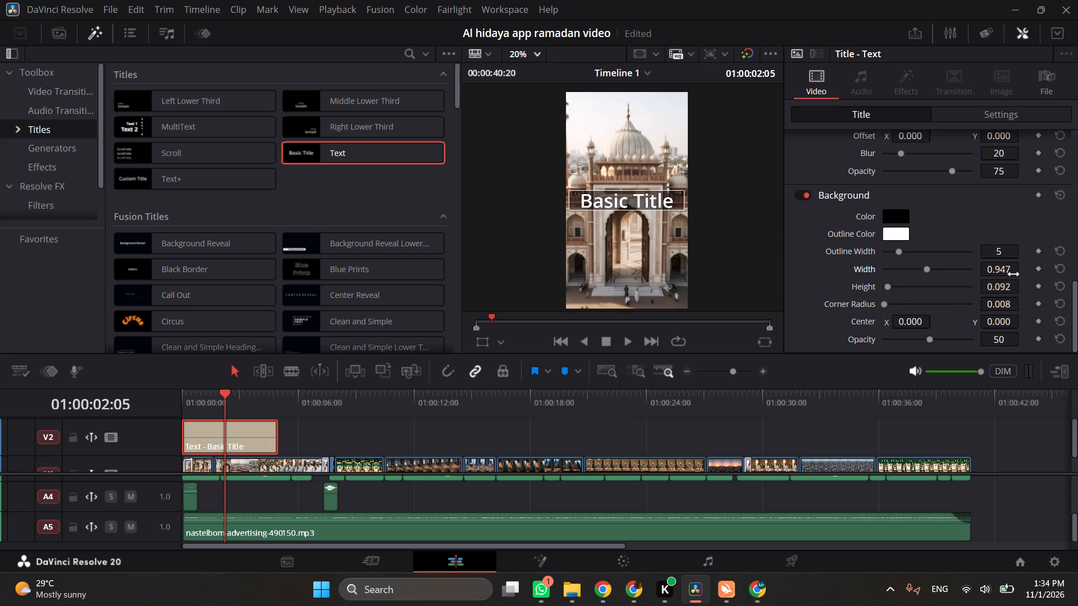
left_click_drag(1010, 271, 1017, 274)
Set the Basic Title text's font size to 63.
scroll(962, 210, "up", 6)
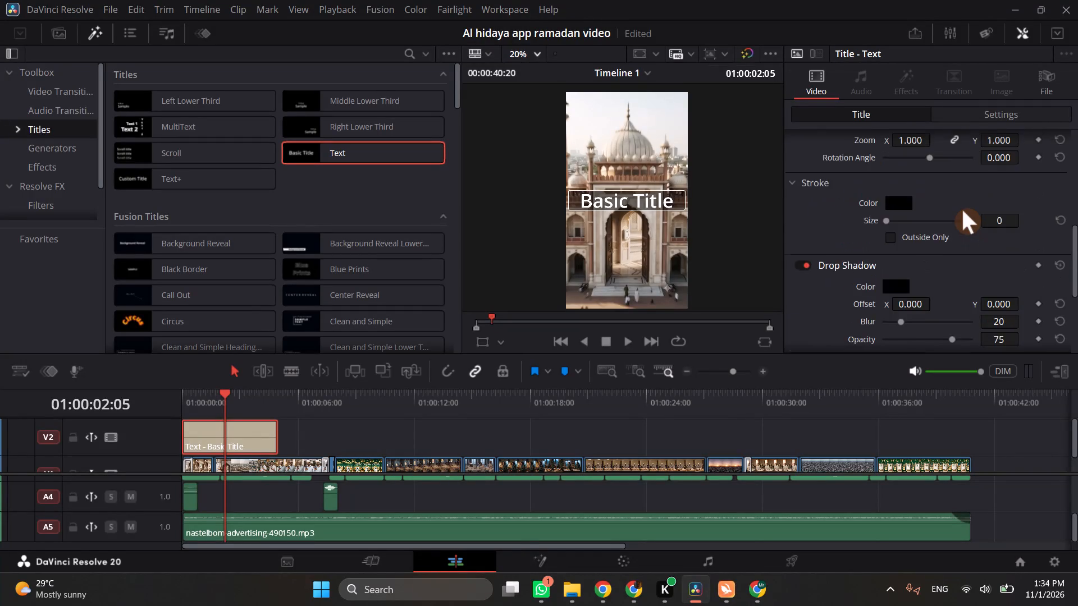
scroll(962, 210, "up", 7)
scroll(949, 241, "down", 1)
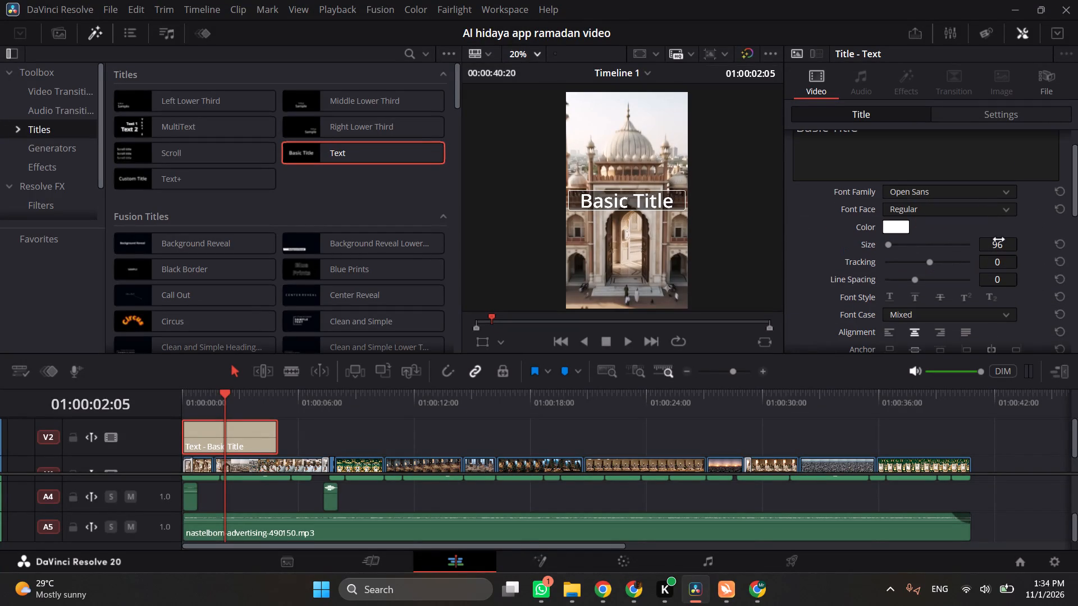
left_click_drag(1001, 242, 981, 241)
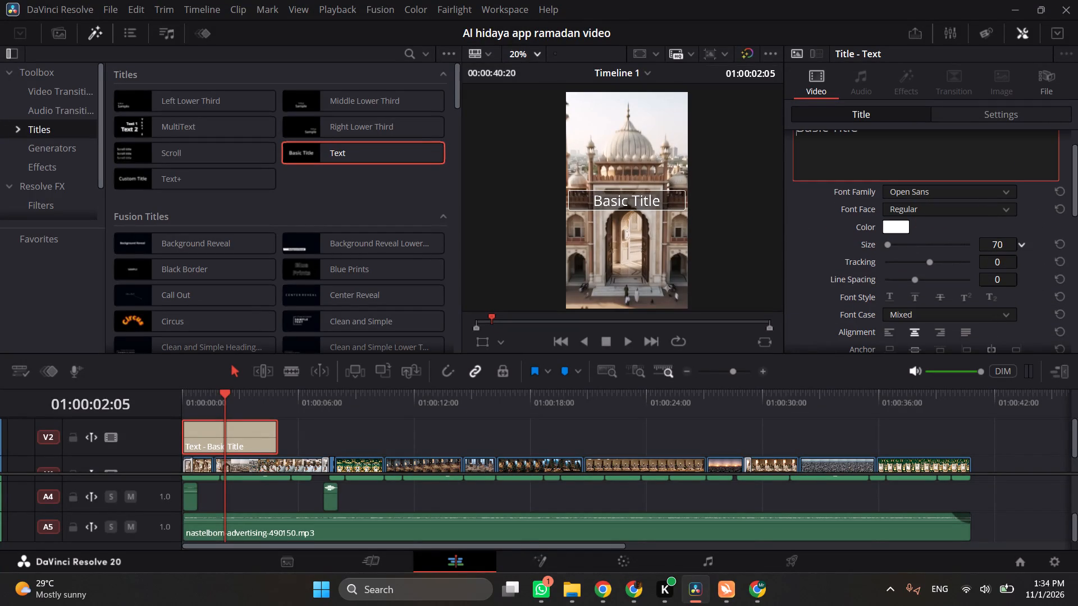
left_click_drag(981, 241, 977, 241)
scroll(938, 221, "up", 2)
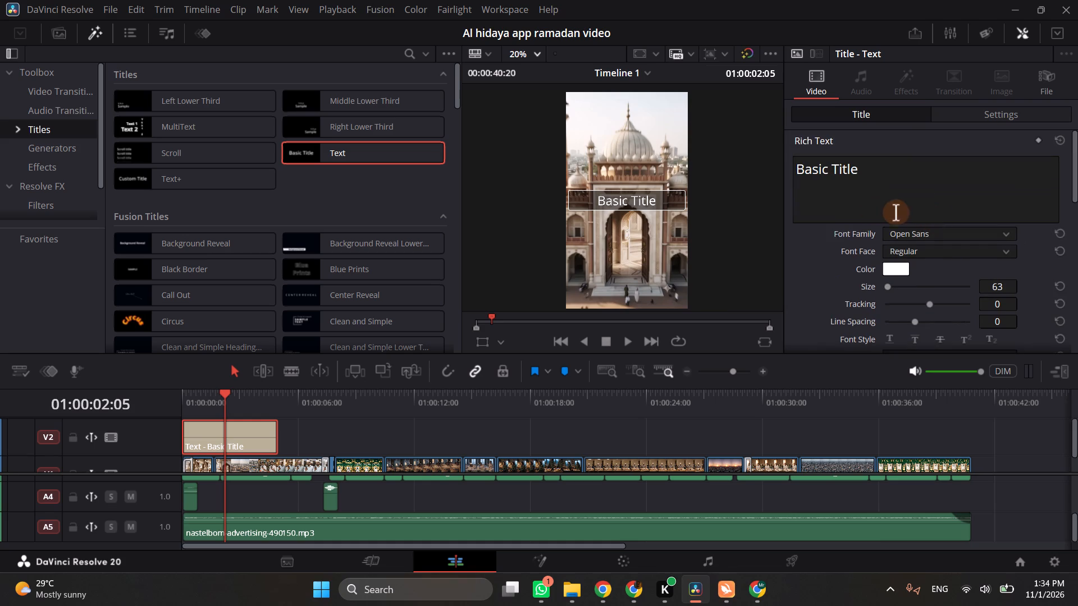
Replace the title's placeholder text with "Contact No." followed by a space.
triple_click(810, 171)
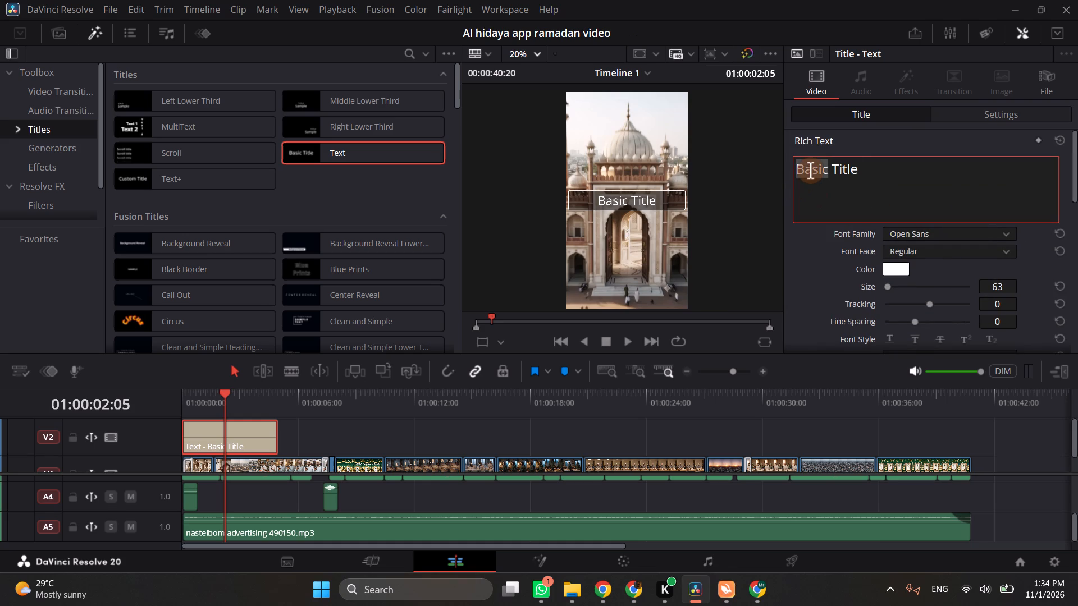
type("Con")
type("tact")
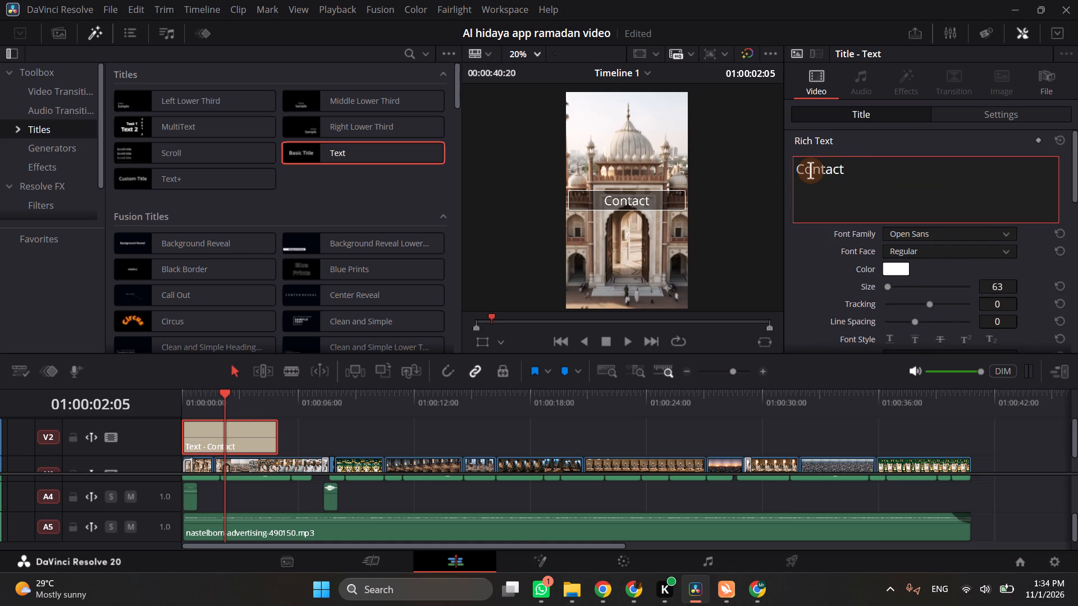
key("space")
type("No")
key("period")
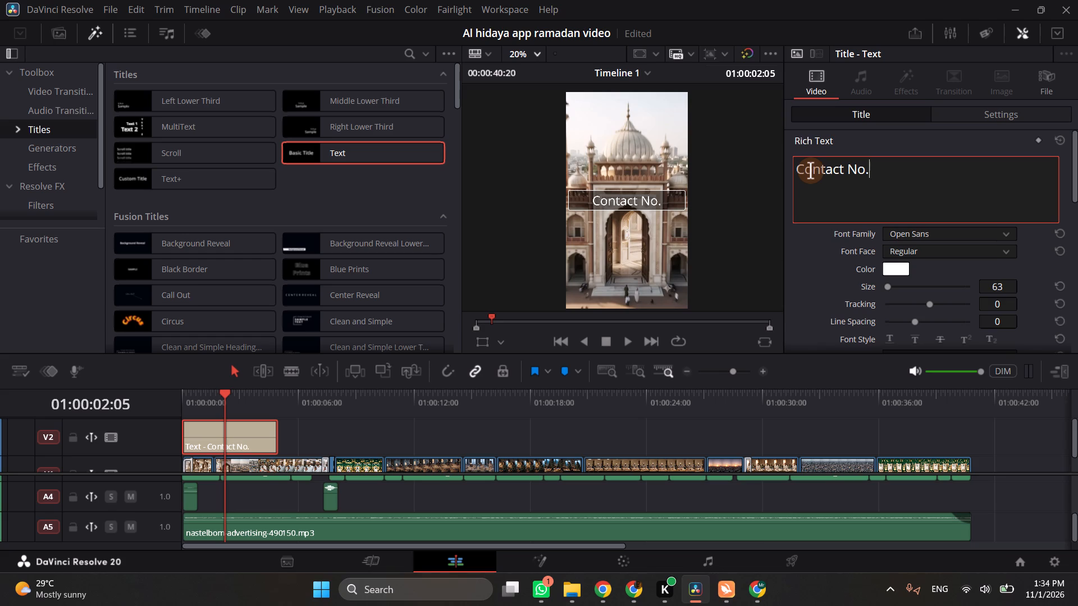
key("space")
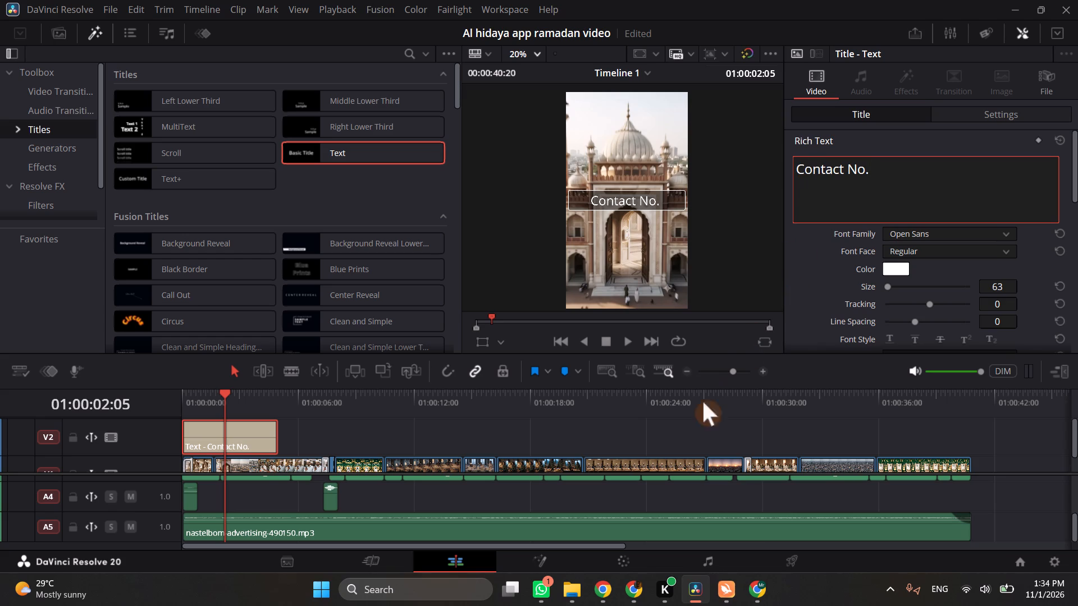
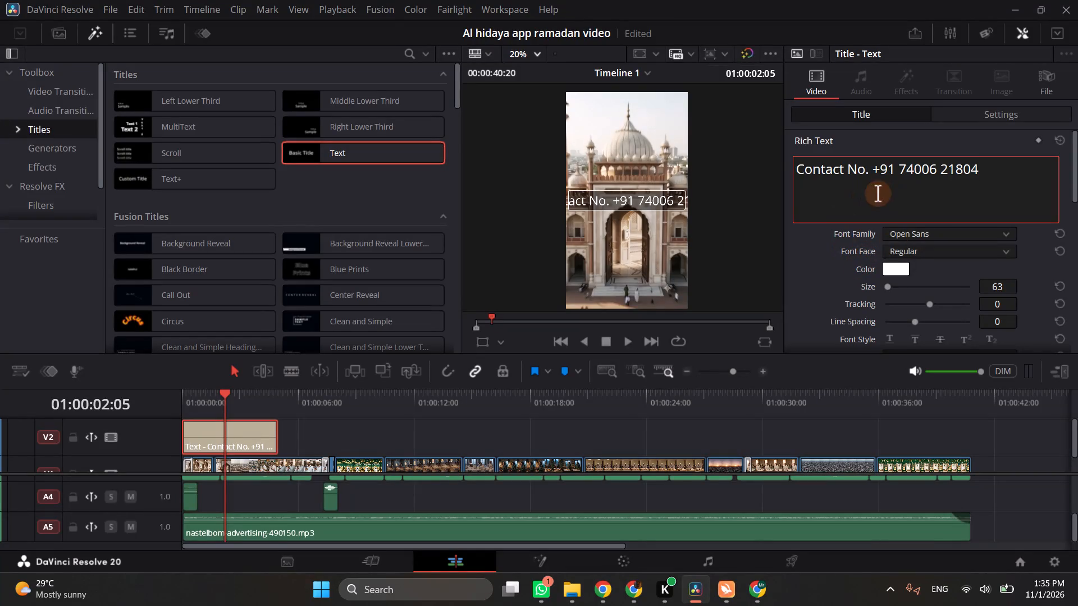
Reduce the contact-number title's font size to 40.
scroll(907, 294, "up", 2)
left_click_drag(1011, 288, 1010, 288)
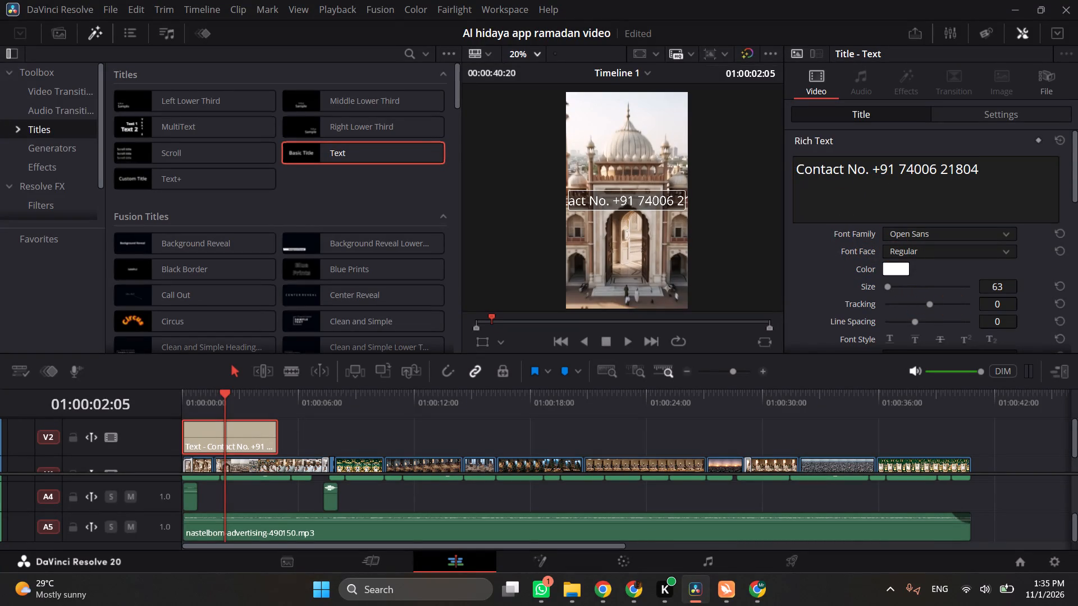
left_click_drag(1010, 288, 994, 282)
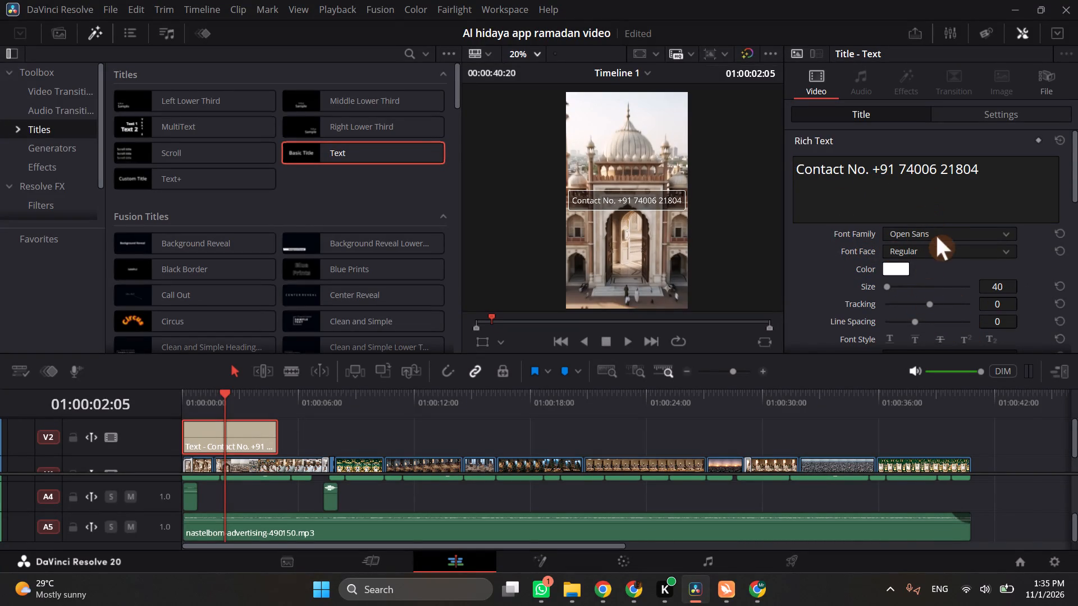
Set the contact-number title's font face to Extrabold and its font size to 36.
left_click(946, 229)
left_click(958, 235)
left_click(961, 251)
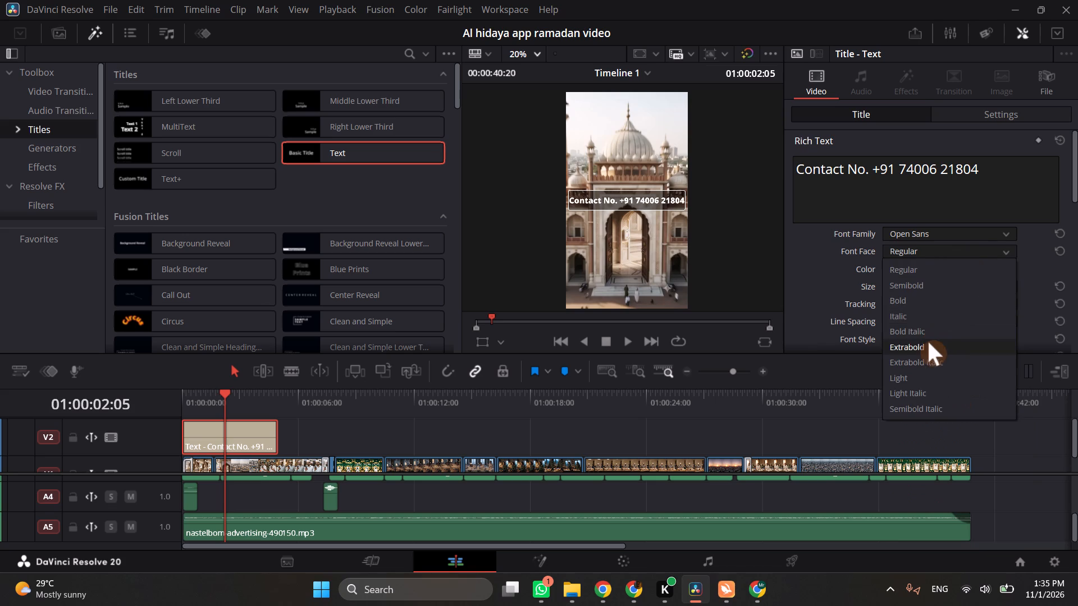
left_click(927, 352)
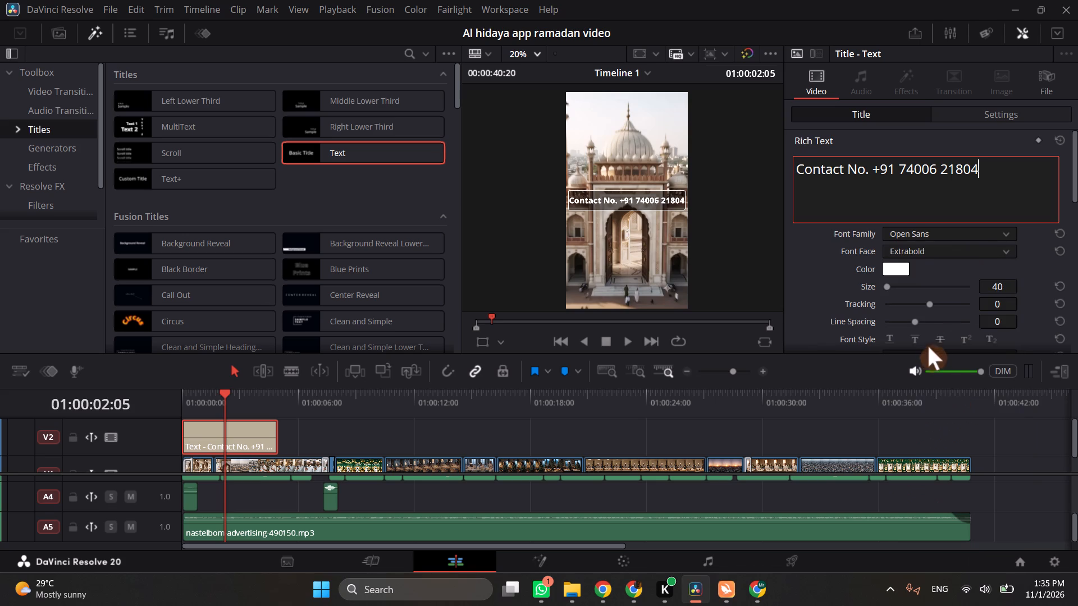
left_click(1004, 285)
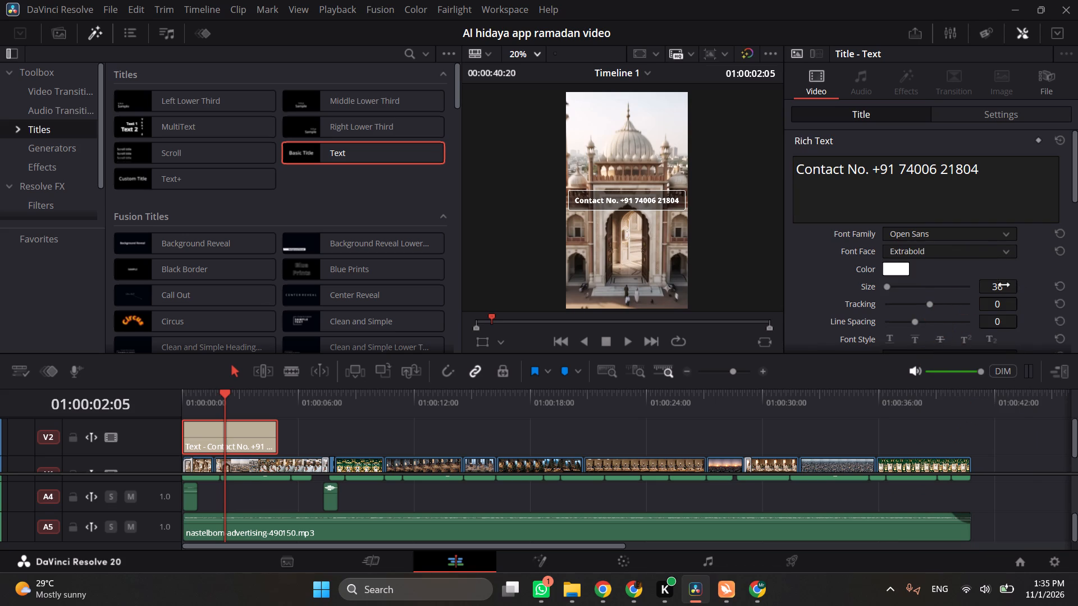
Set the title background's height to 0.073.
scroll(988, 293, "down", 11)
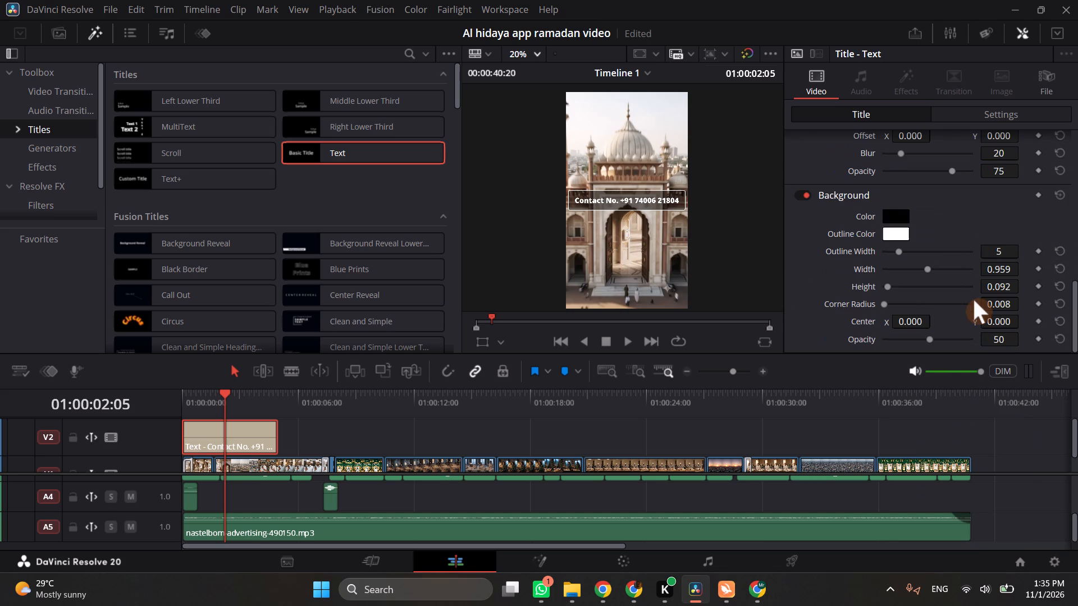
scroll(974, 300, "down", 1)
left_click_drag(999, 288, 985, 288)
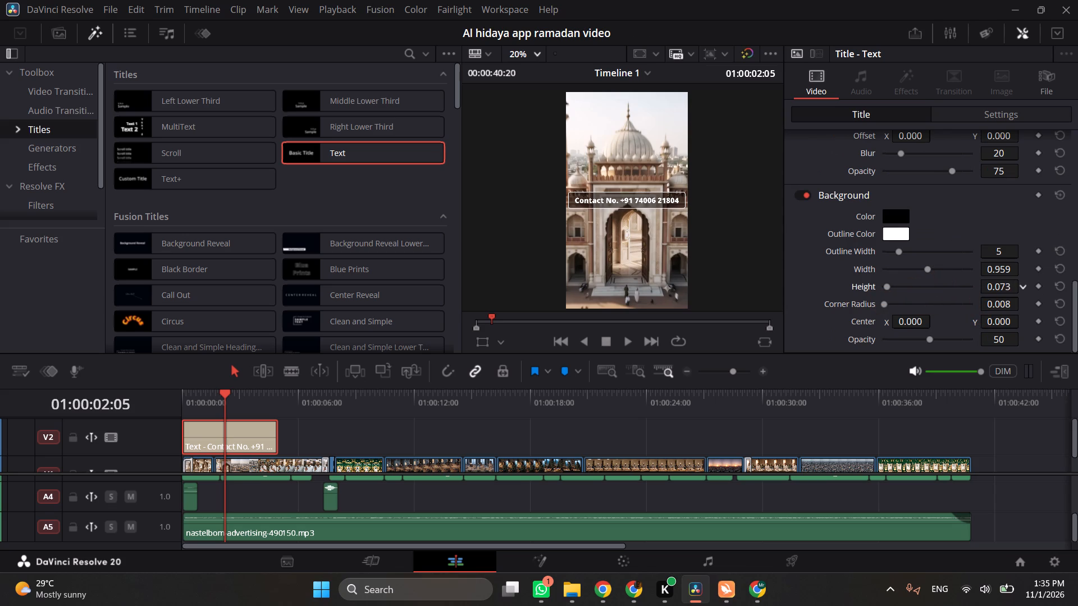
Set the title background's height to 0.067 and raise its opacity to 73.
left_click_drag(985, 288, 981, 290)
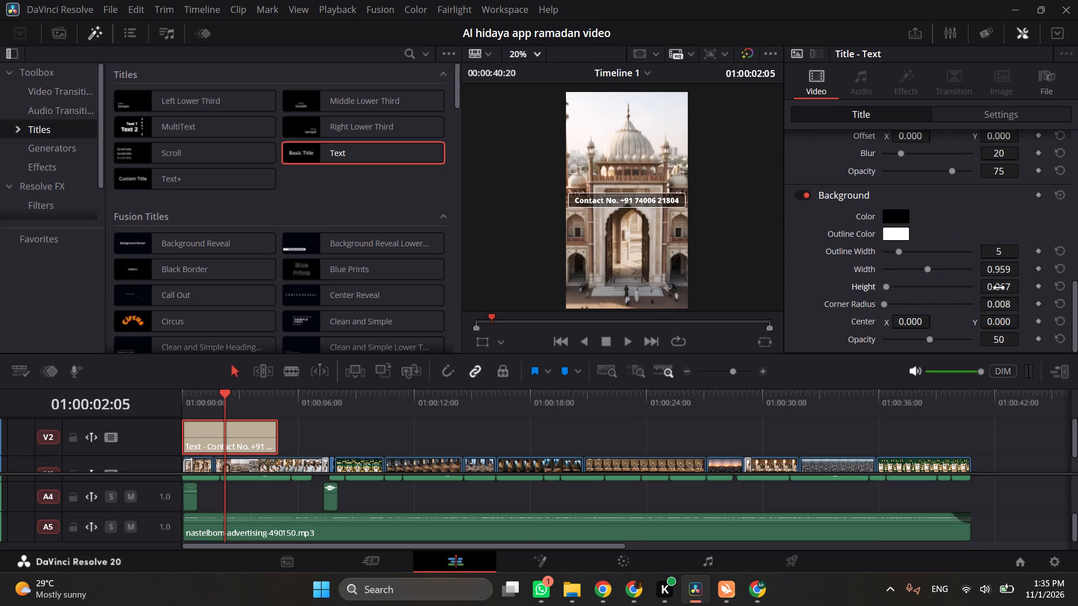
left_click_drag(933, 341, 948, 338)
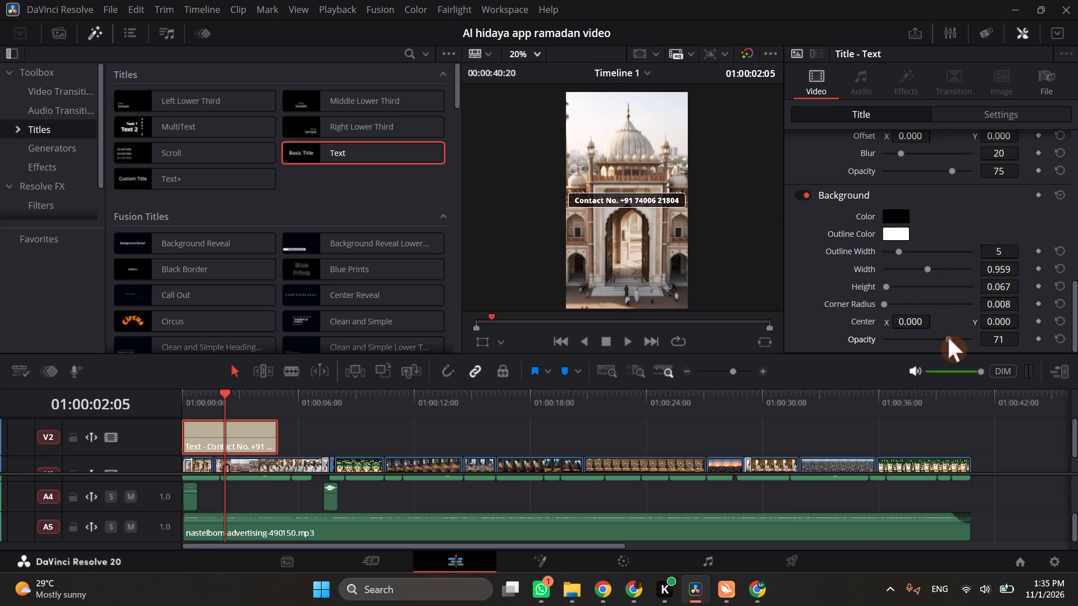
left_click_drag(948, 338, 949, 336)
left_click_drag(949, 336, 952, 342)
left_click_drag(952, 342, 949, 343)
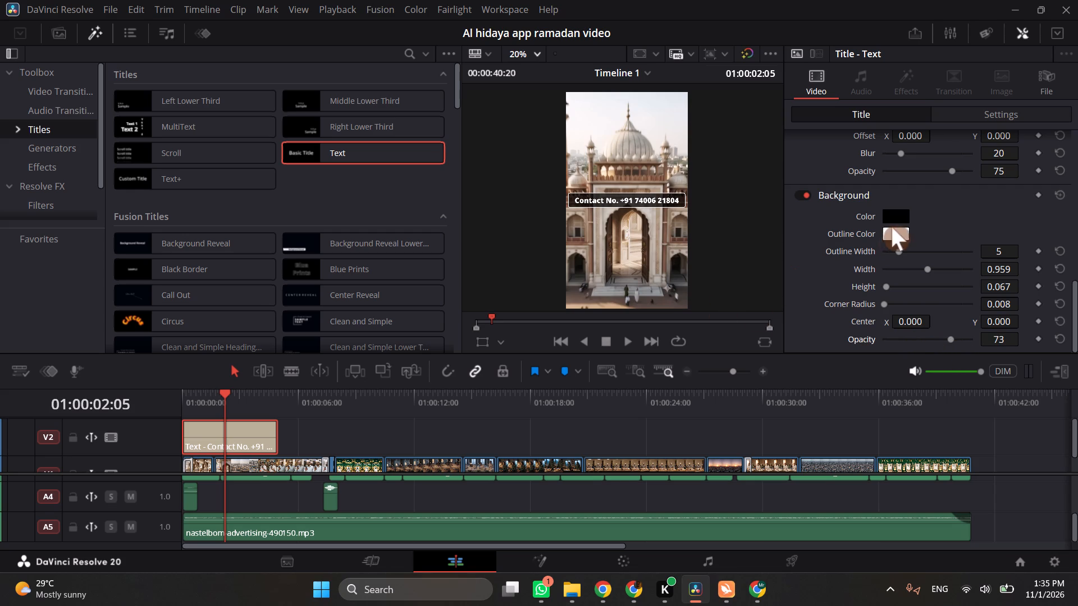
Look through the contact-number title's text, stroke, drop shadow and background settings.
scroll(886, 232, "down", 2)
scroll(905, 249, "up", 19)
scroll(905, 249, "down", 1)
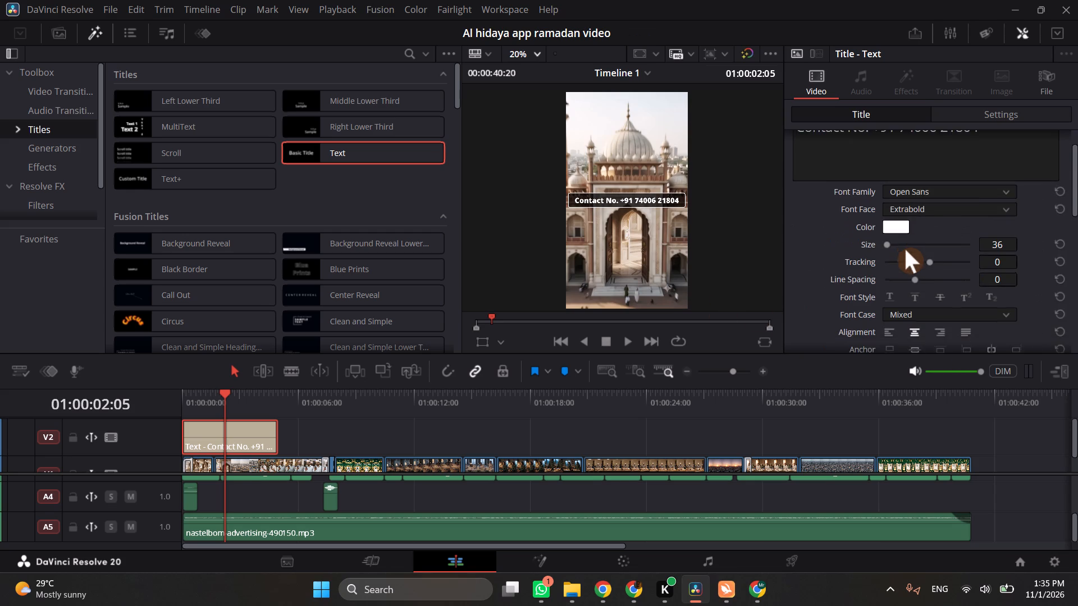
scroll(905, 249, "down", 1)
scroll(905, 249, "up", 6)
scroll(871, 242, "down", 6)
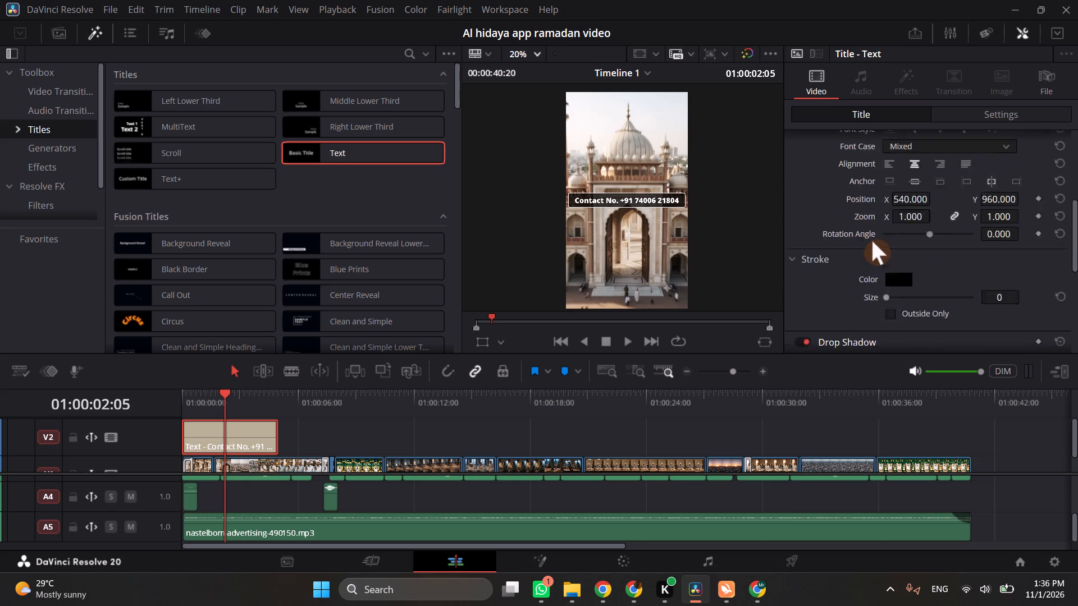
scroll(872, 241, "down", 2)
scroll(872, 241, "up", 9)
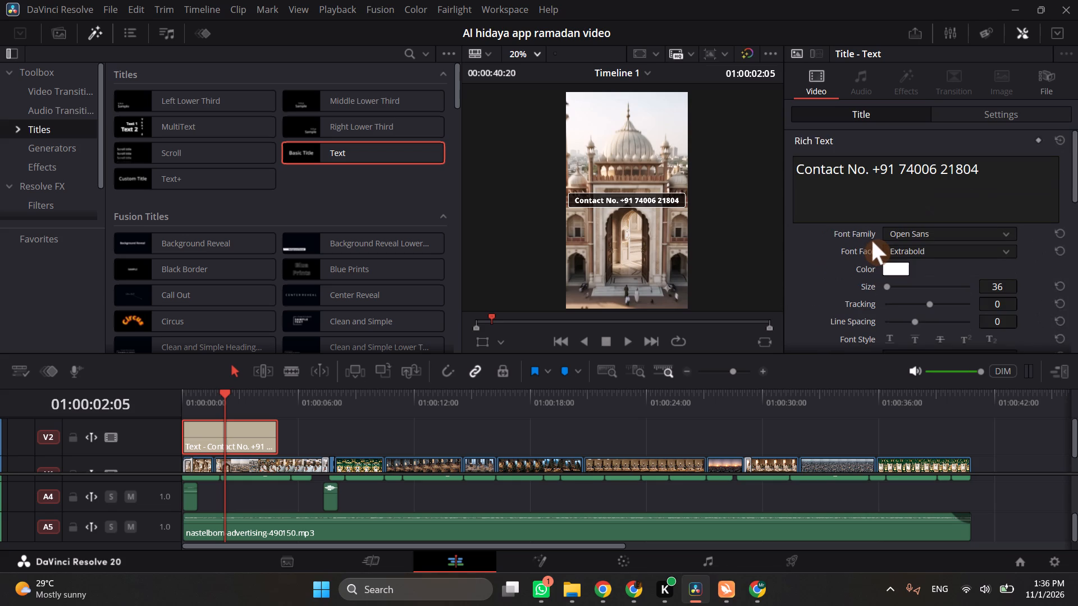
scroll(872, 241, "up", 2)
Move the contact-number title to the top of the video frame, at about X 552, Y 1831.
left_click_drag(659, 203, 658, 129)
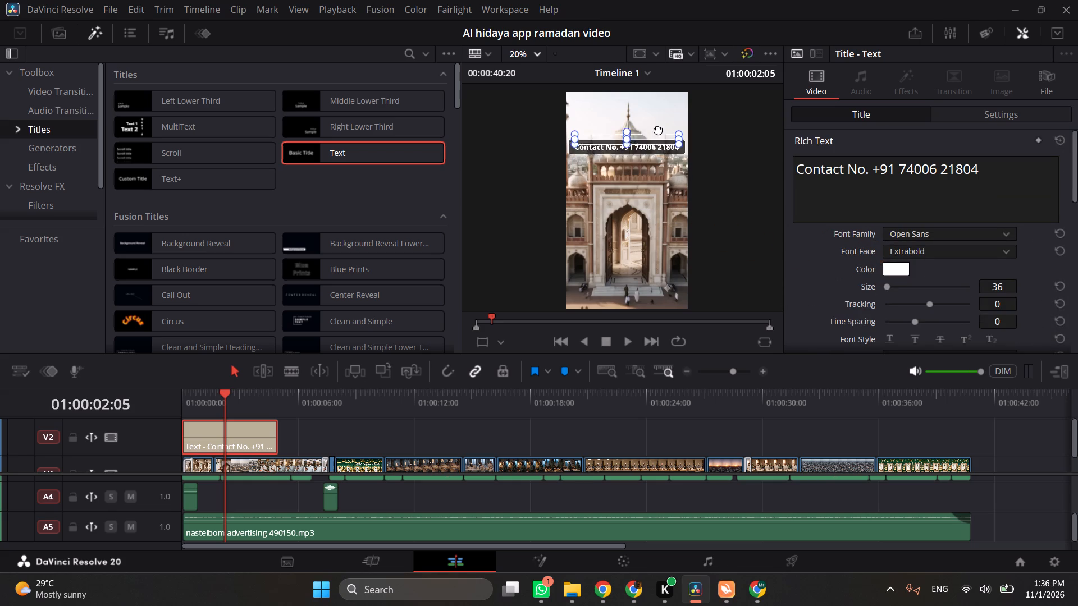
left_click_drag(658, 129, 661, 104)
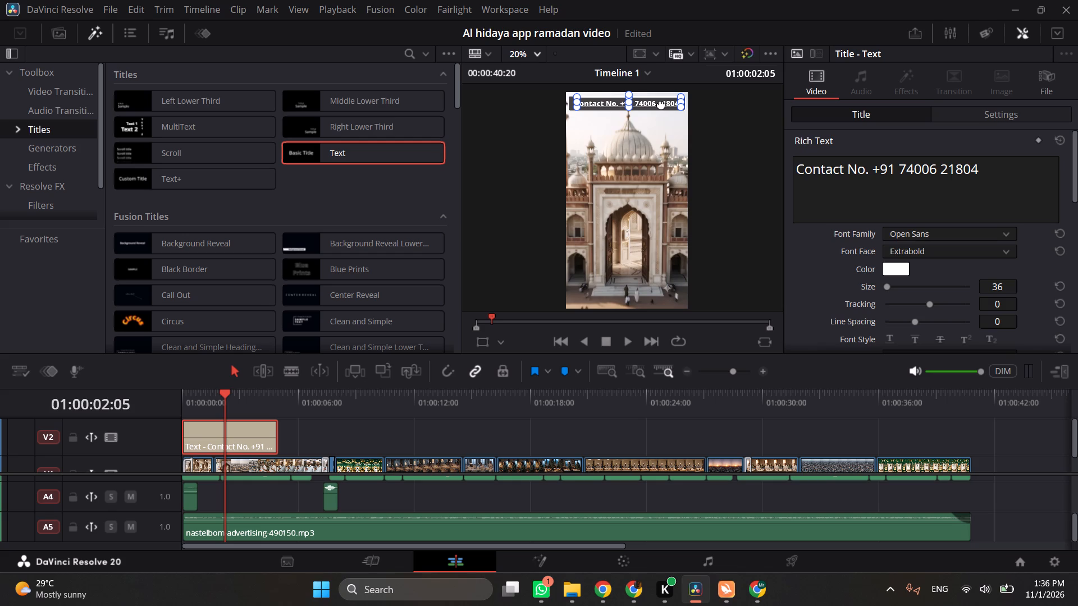
left_click_drag(661, 104, 660, 104)
Add a fade-in to the title clip on V2, preview it from the start, and lengthen it to cover most of the clip.
left_click(492, 414)
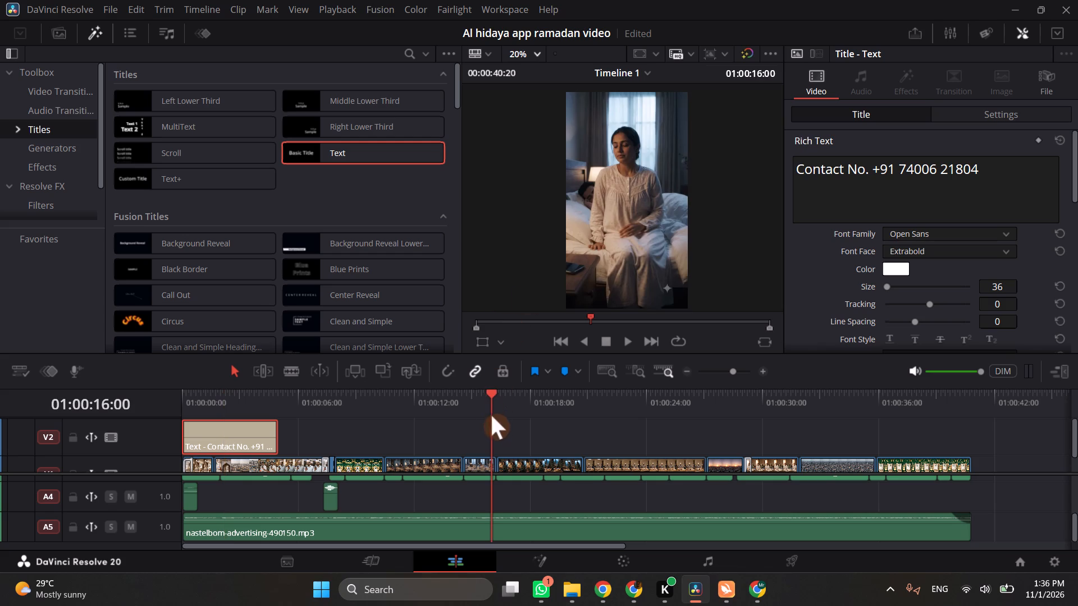
left_click_drag(255, 408, 179, 409)
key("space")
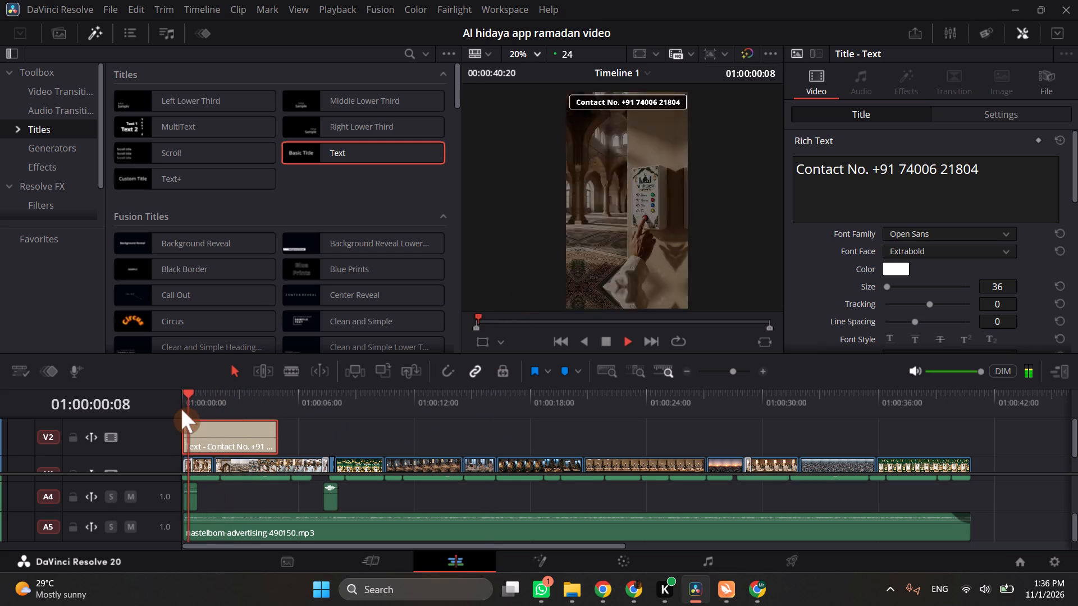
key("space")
left_click_drag(186, 424, 225, 423)
left_click_drag(207, 394, 168, 397)
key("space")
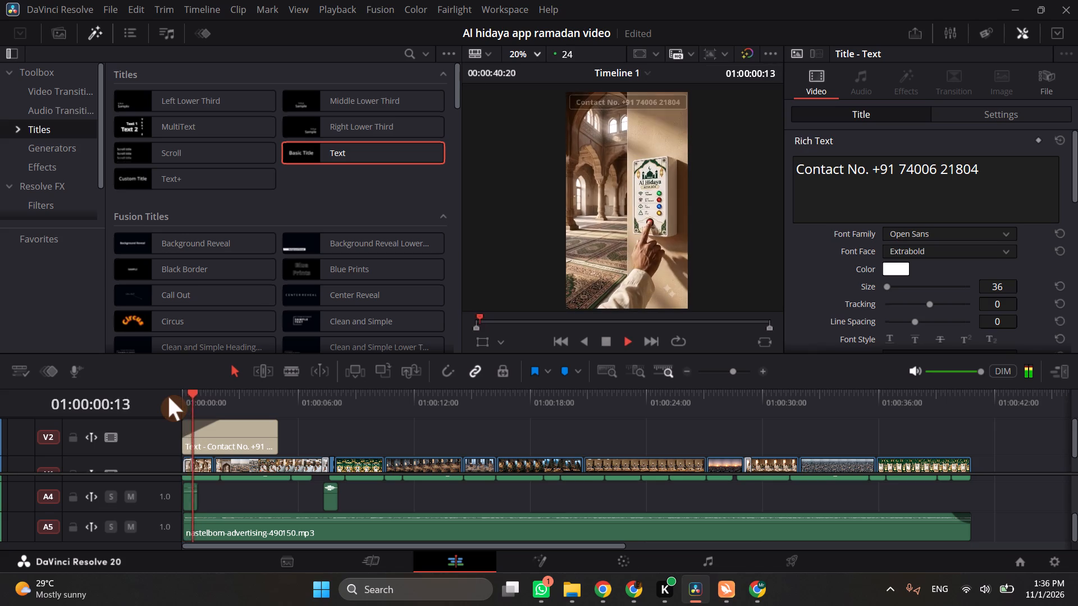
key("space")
left_click_drag(223, 421, 253, 426)
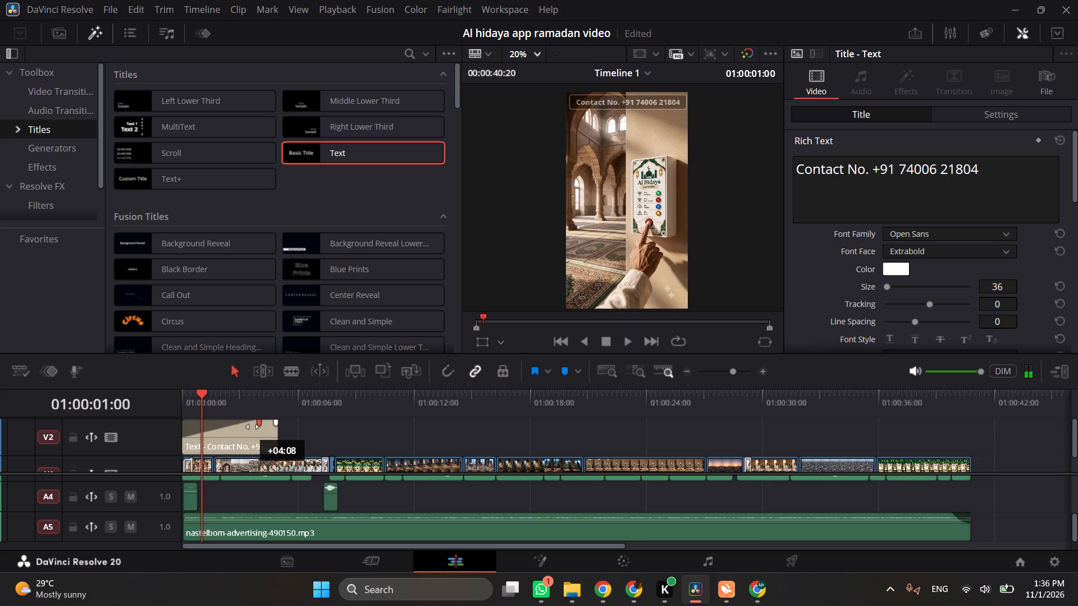
left_click_drag(253, 426, 251, 425)
Trim the title clip's start to about half a second into the timeline and play back the opening.
left_click(185, 440)
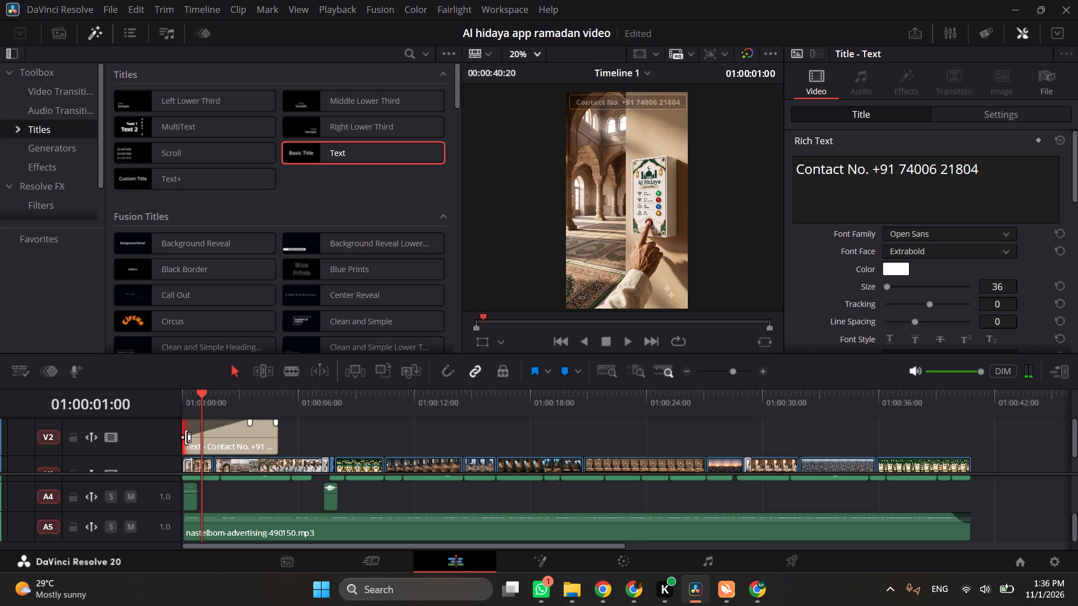
left_click_drag(189, 437, 198, 437)
left_click_drag(185, 399, 180, 396)
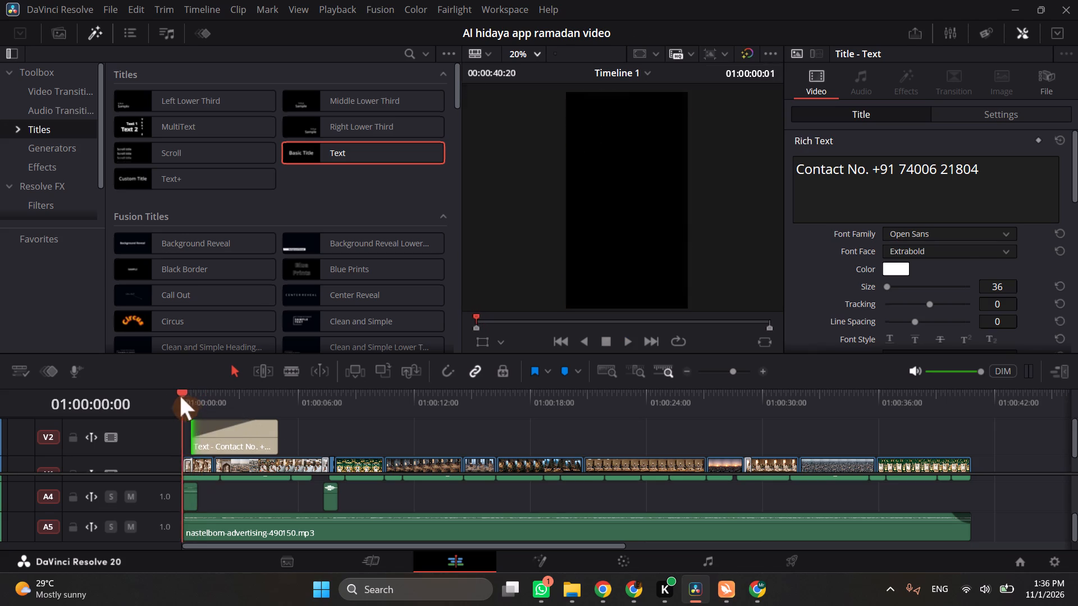
left_click_drag(180, 396, 178, 396)
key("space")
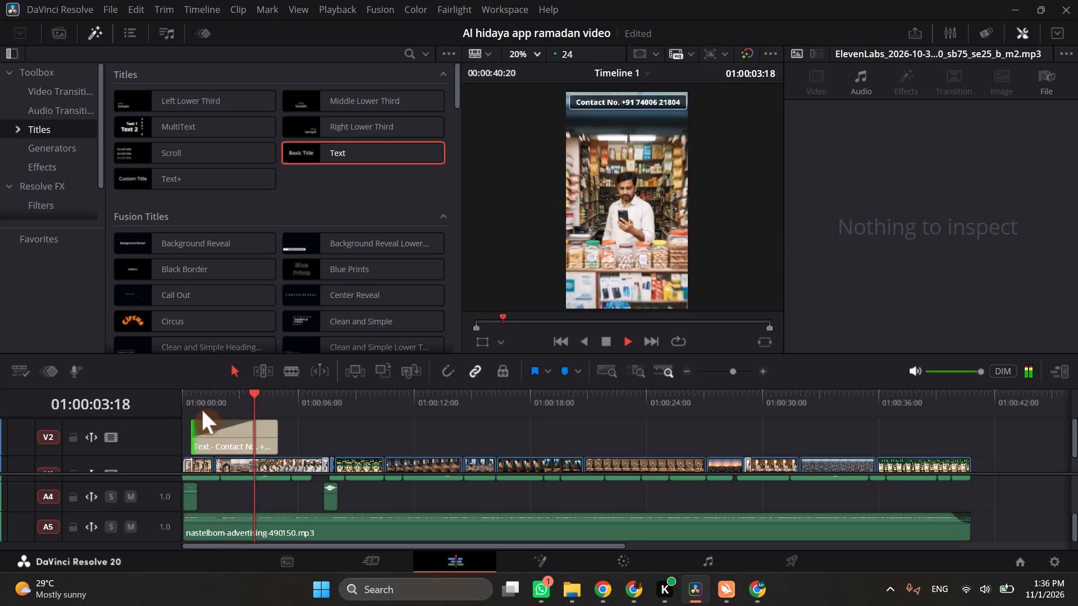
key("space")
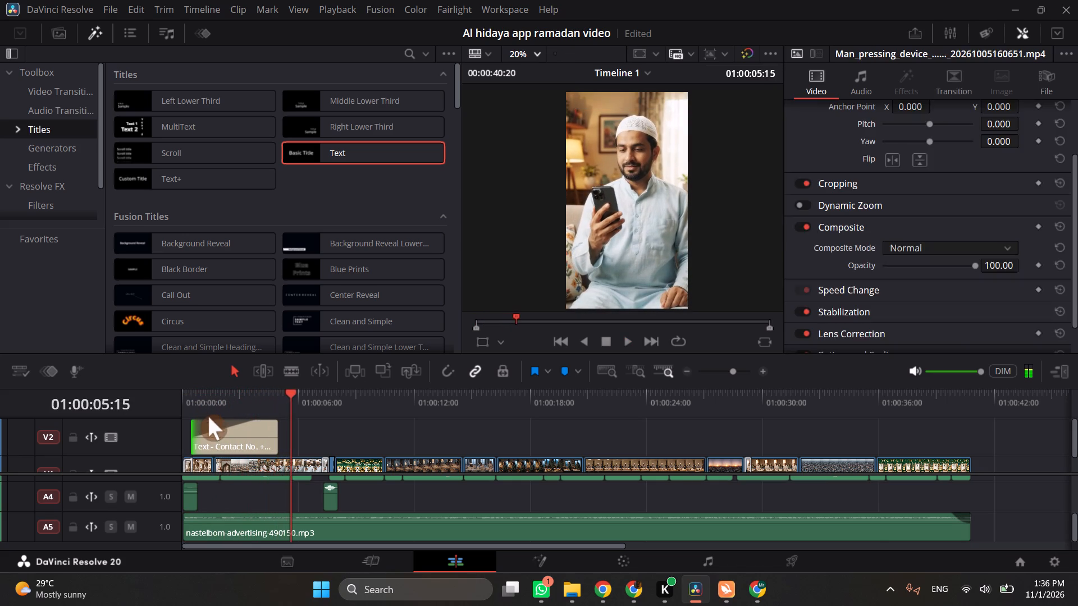
Extend the end of the title clip on V2 to about the 31-second mark.
left_click(235, 434)
left_click_drag(276, 439, 788, 439)
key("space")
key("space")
Set the contact-number title's font size to 30.
left_click(526, 437)
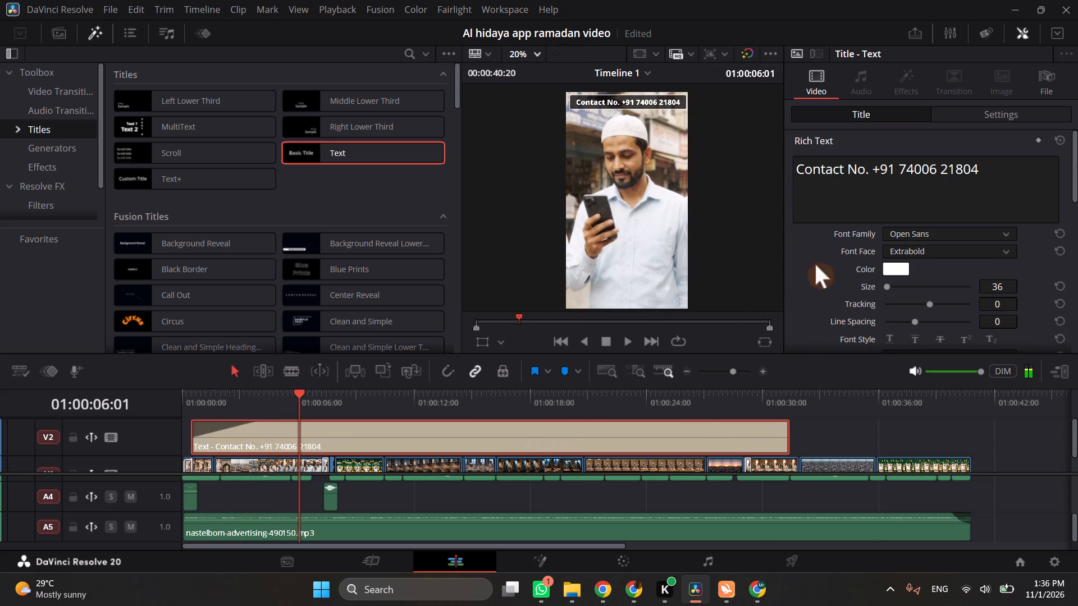
left_click(1001, 285)
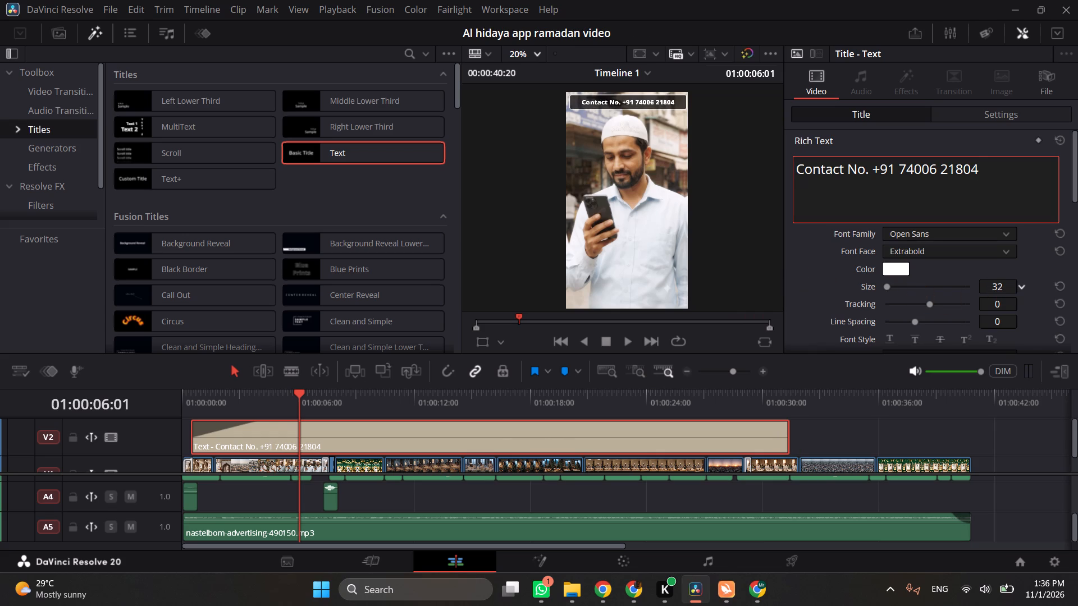
left_click(1001, 285)
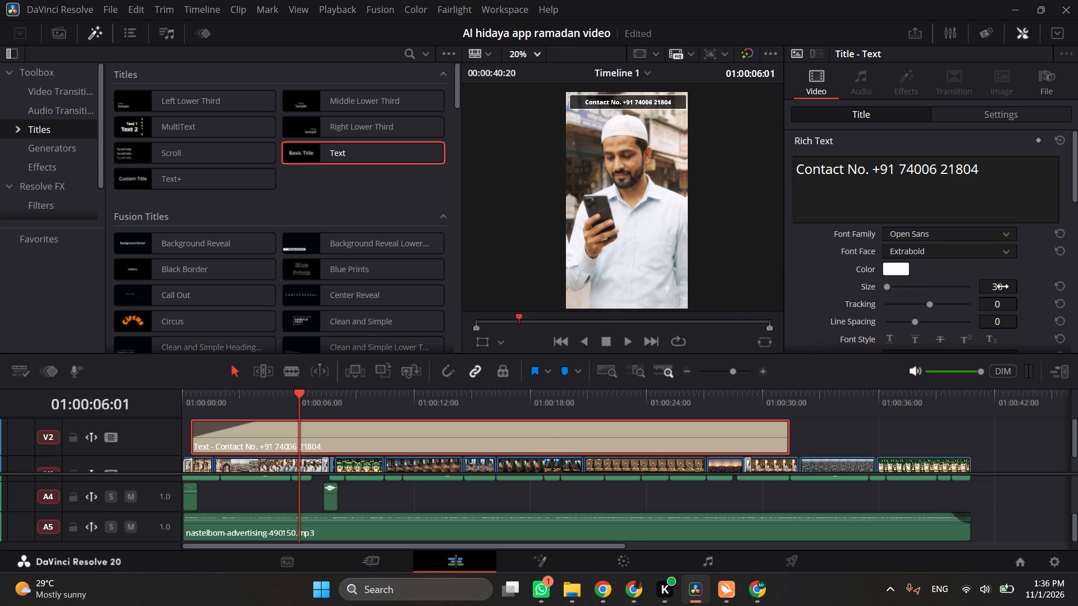
Set the title background's width to 0.833 and its height to 0.051.
scroll(997, 325, "down", 13)
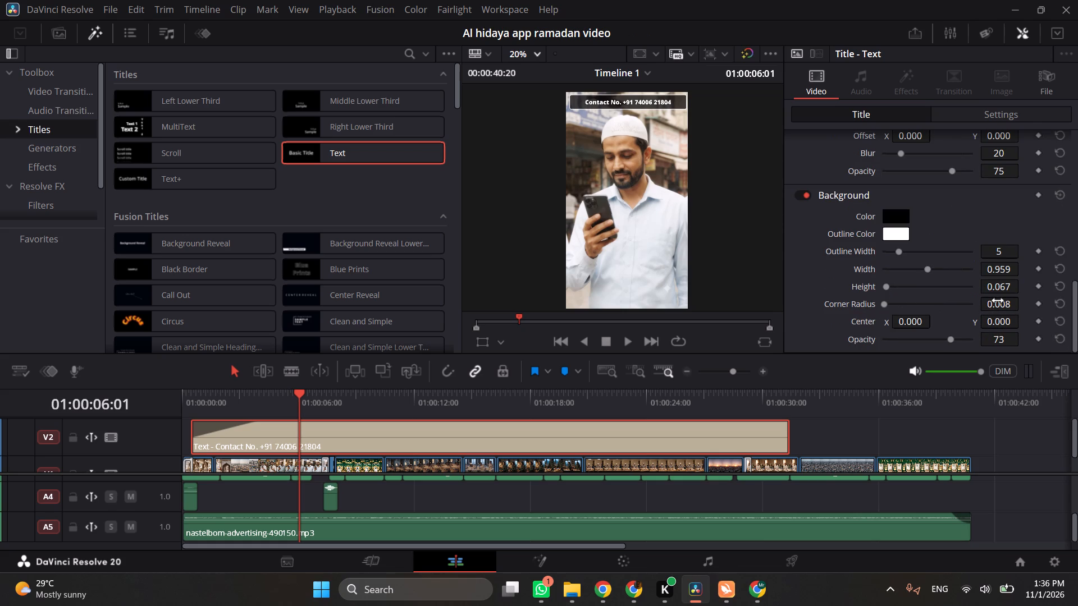
left_click_drag(1004, 272, 999, 272)
left_click_drag(999, 272, 910, 272)
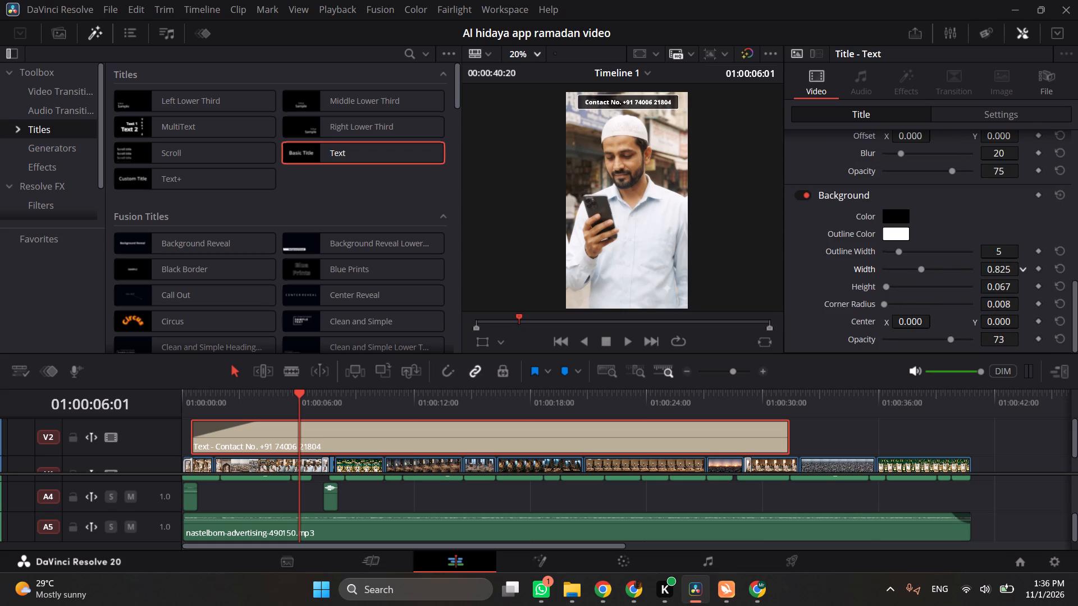
left_click_drag(910, 272, 915, 272)
left_click_drag(1001, 285, 985, 285)
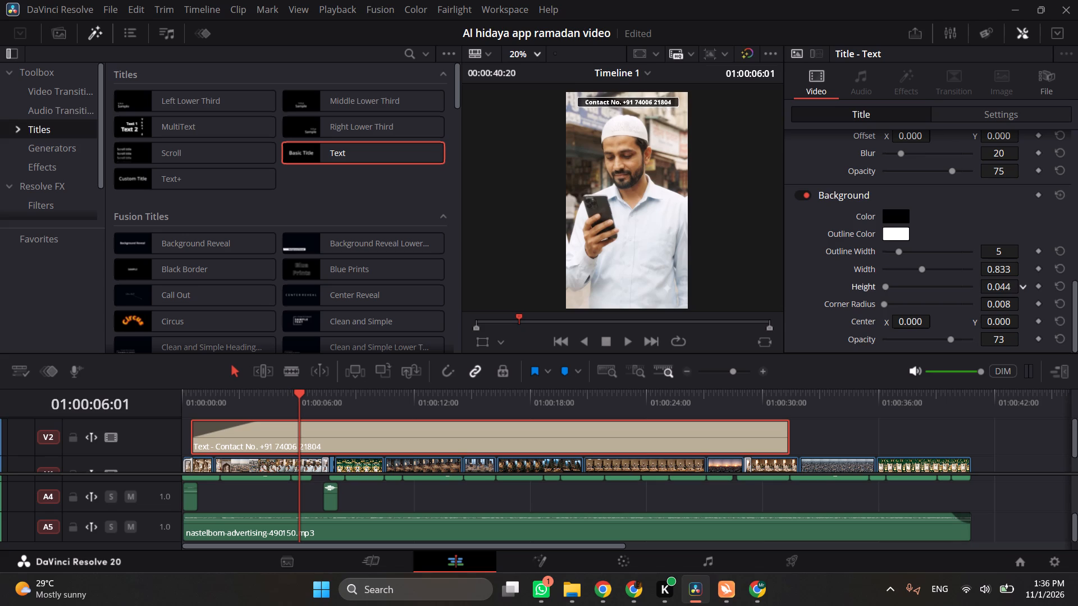
left_click_drag(985, 285, 989, 285)
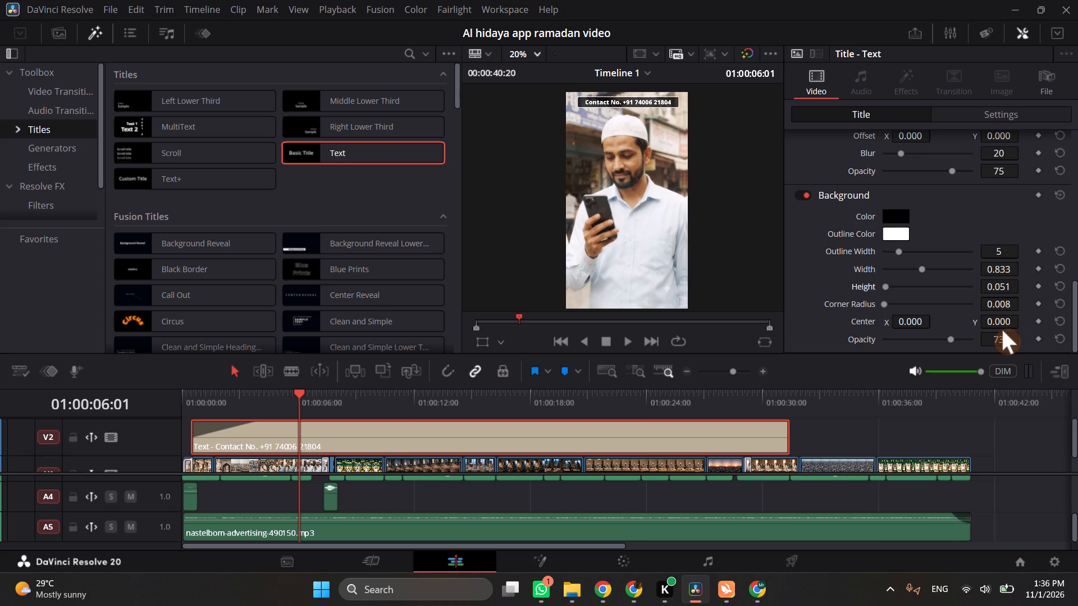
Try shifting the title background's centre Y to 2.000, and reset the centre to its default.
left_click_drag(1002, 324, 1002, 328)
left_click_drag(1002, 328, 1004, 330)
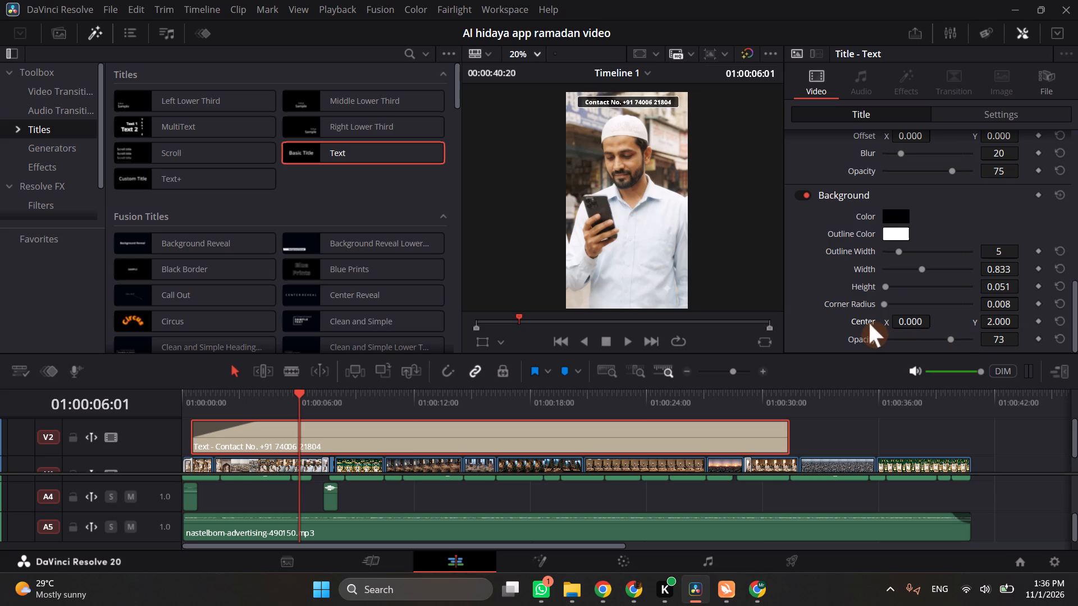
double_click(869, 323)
Set the title background's corner radius to 0.015.
left_click(997, 306)
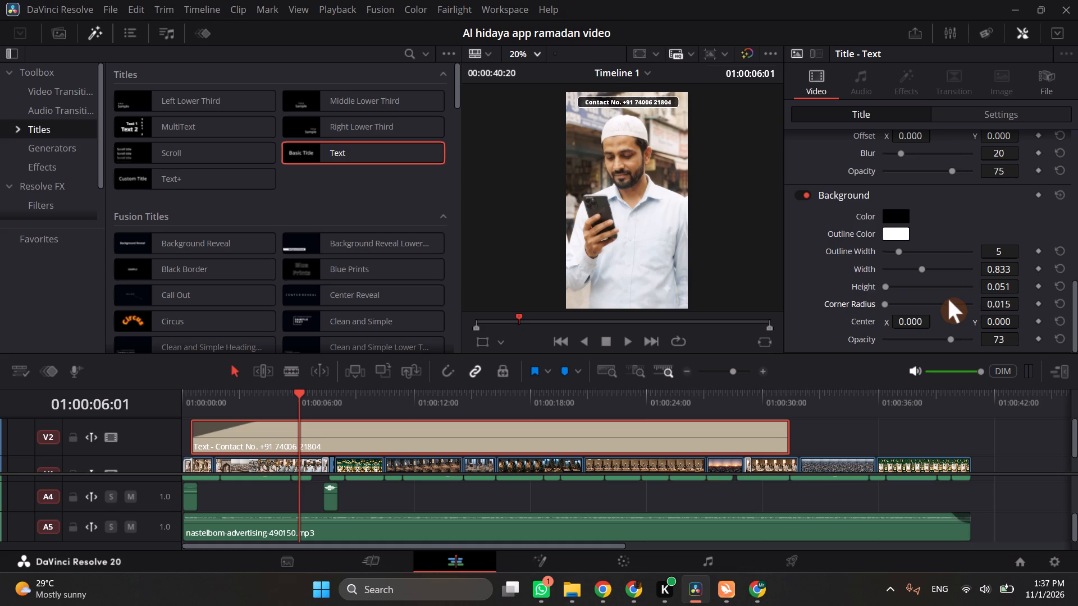
Set the title's font face to Bold after trying Bold Italic, and play back part of the timeline.
scroll(965, 279, "down", 1)
scroll(963, 280, "up", 12)
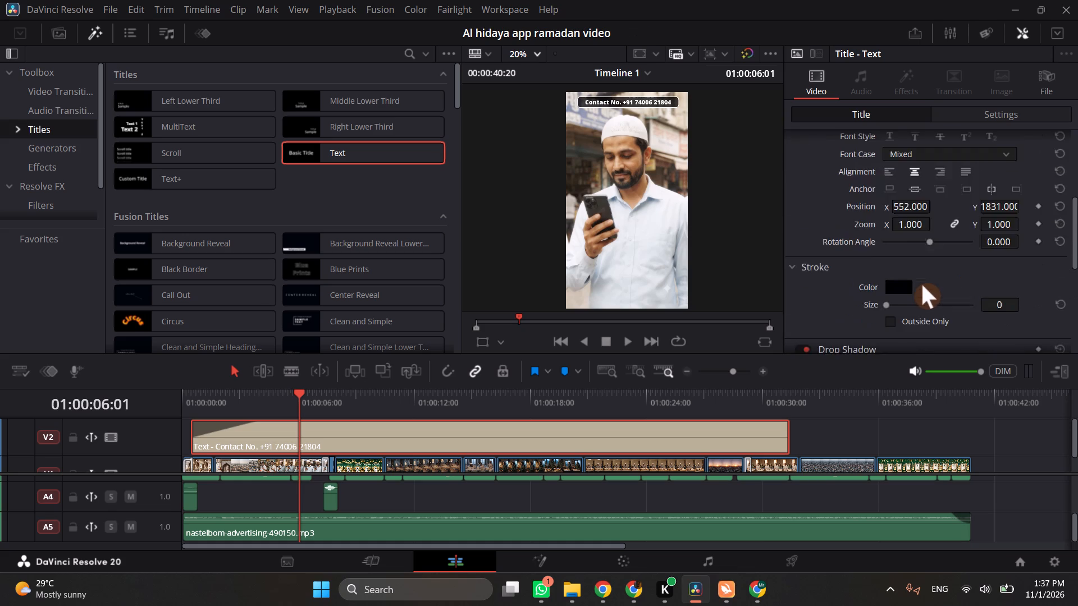
scroll(922, 284, "up", 6)
left_click(993, 250)
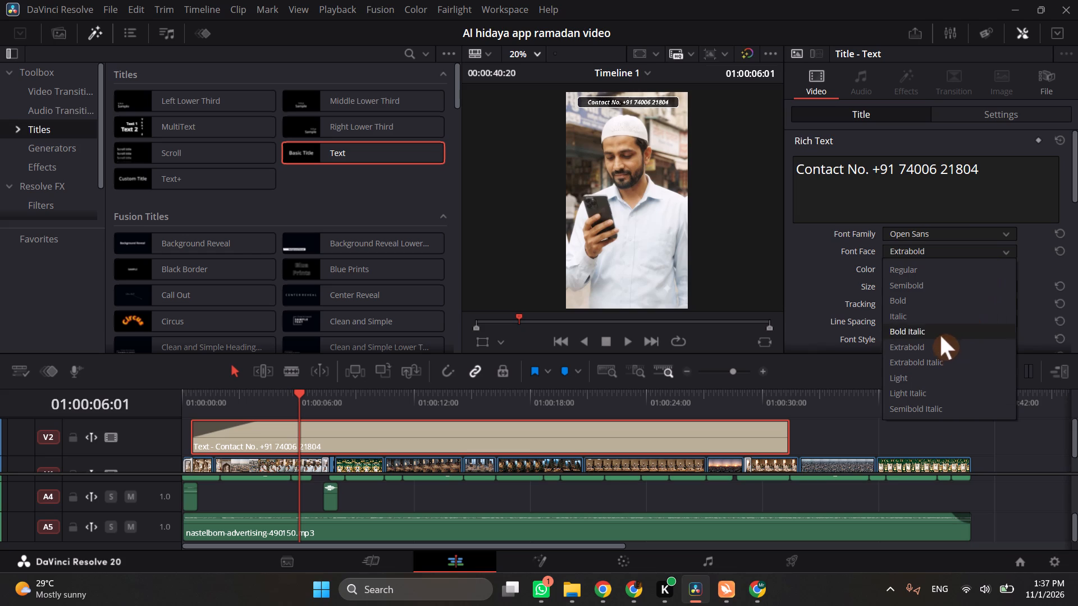
left_click(940, 332)
left_click(992, 251)
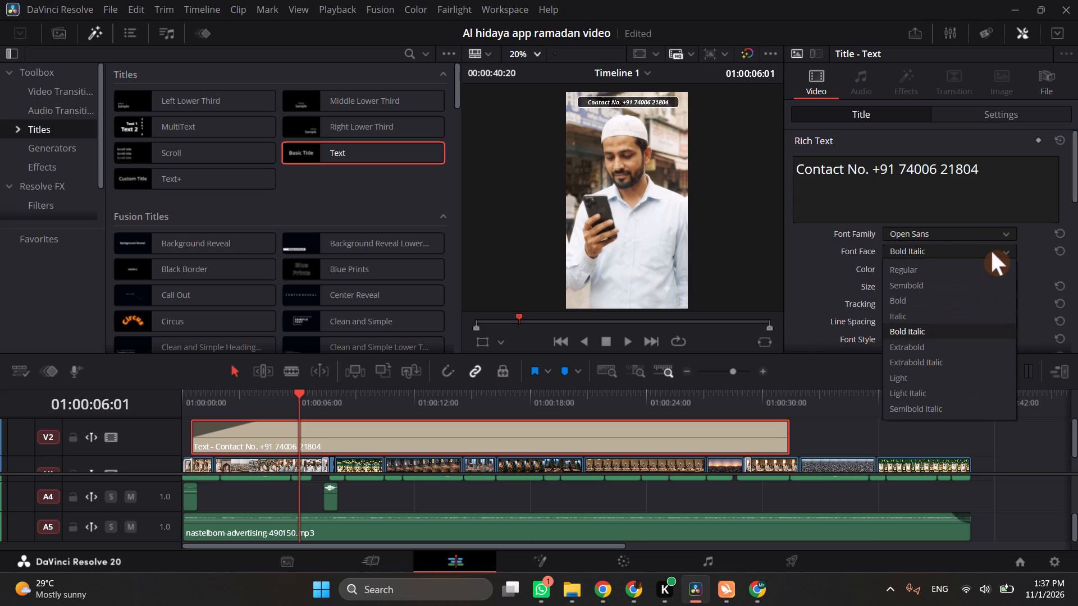
left_click(950, 306)
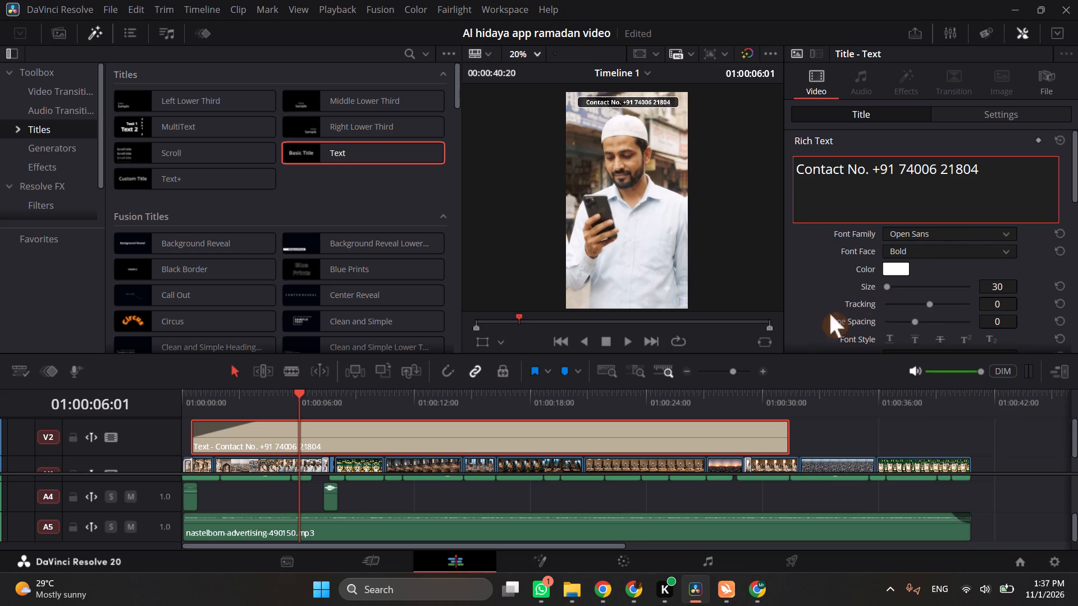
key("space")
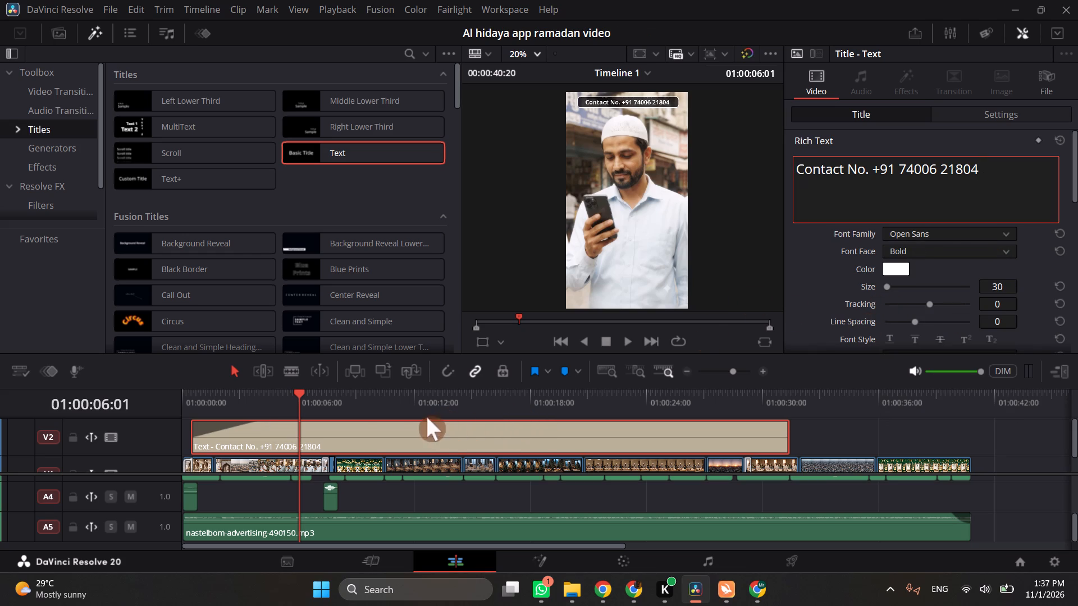
left_click_drag(304, 410, 290, 407)
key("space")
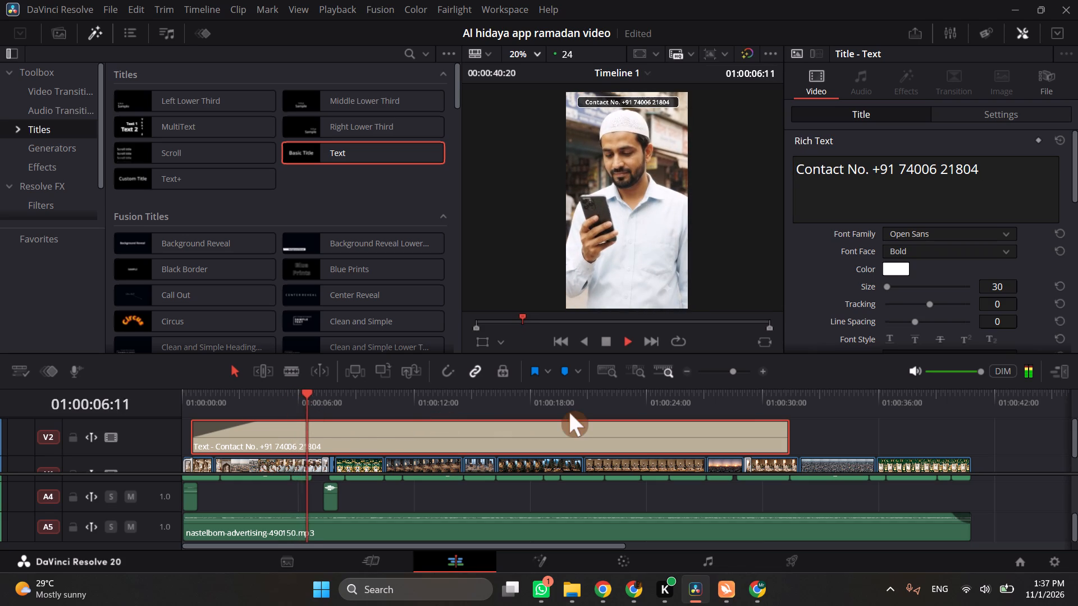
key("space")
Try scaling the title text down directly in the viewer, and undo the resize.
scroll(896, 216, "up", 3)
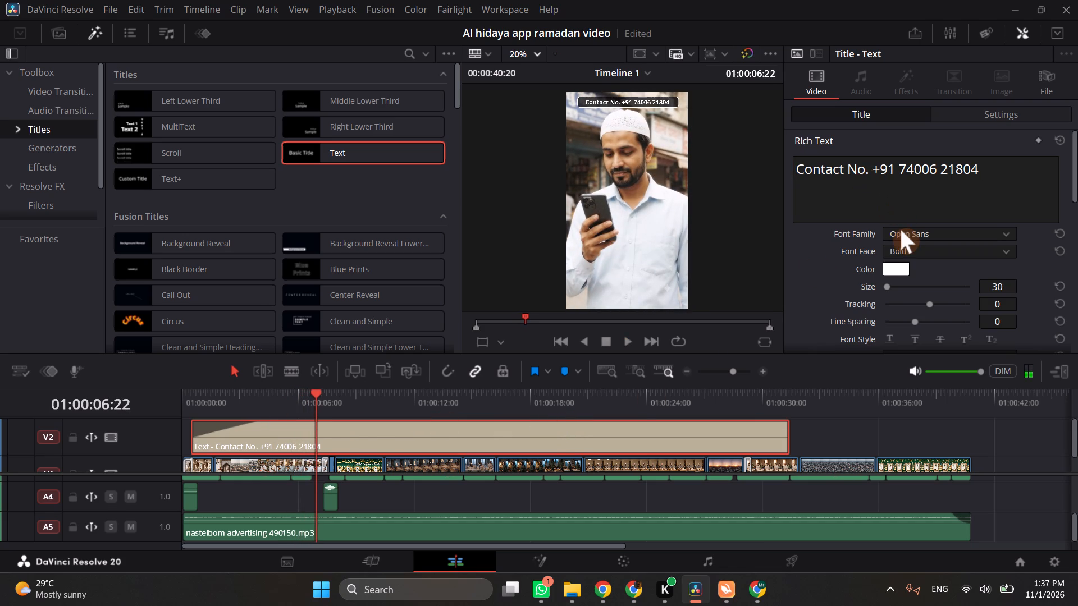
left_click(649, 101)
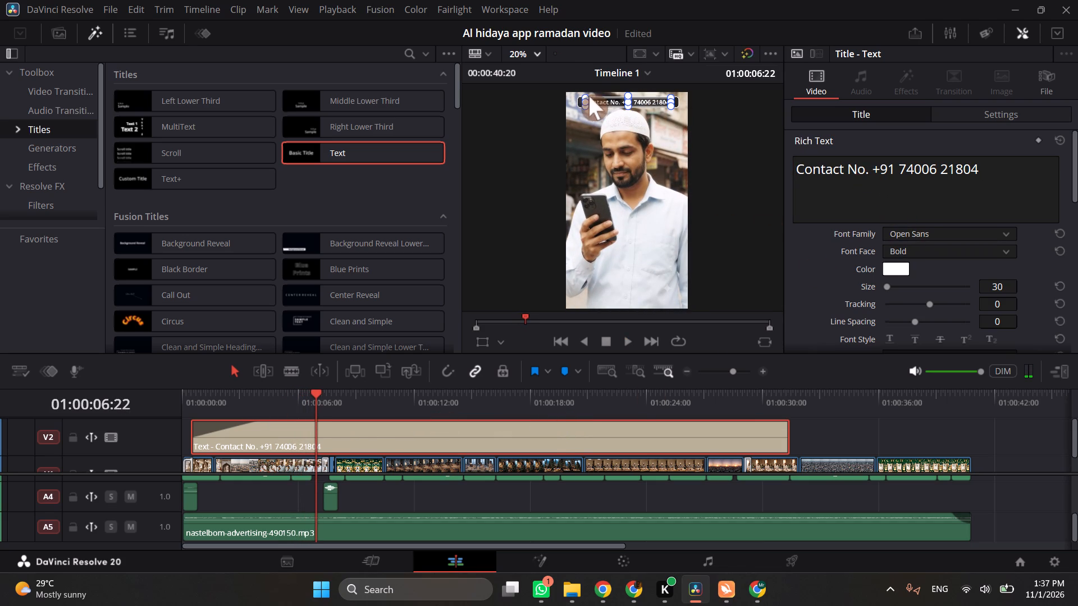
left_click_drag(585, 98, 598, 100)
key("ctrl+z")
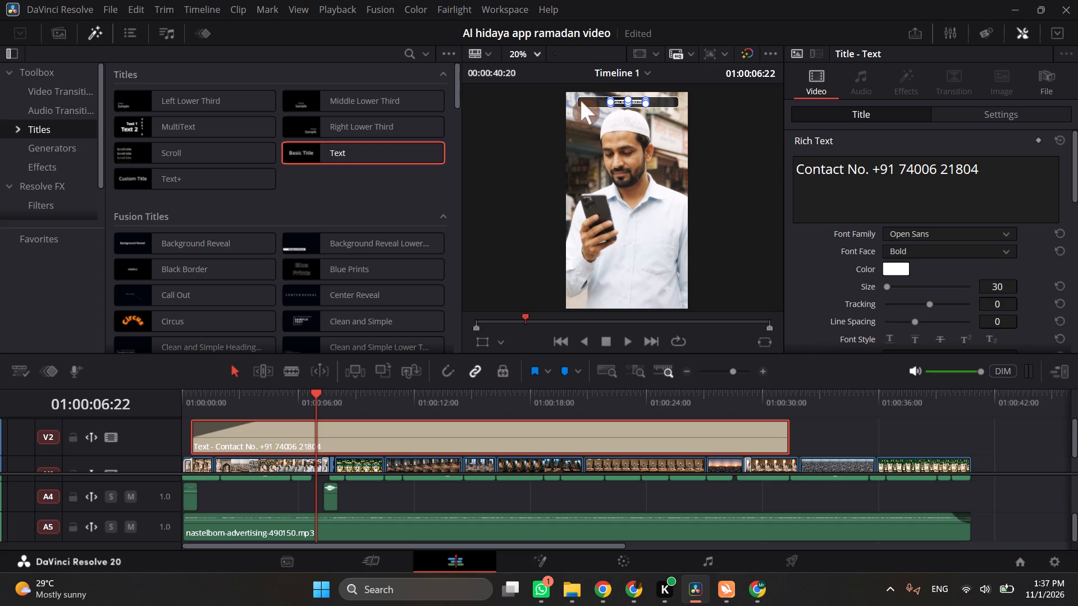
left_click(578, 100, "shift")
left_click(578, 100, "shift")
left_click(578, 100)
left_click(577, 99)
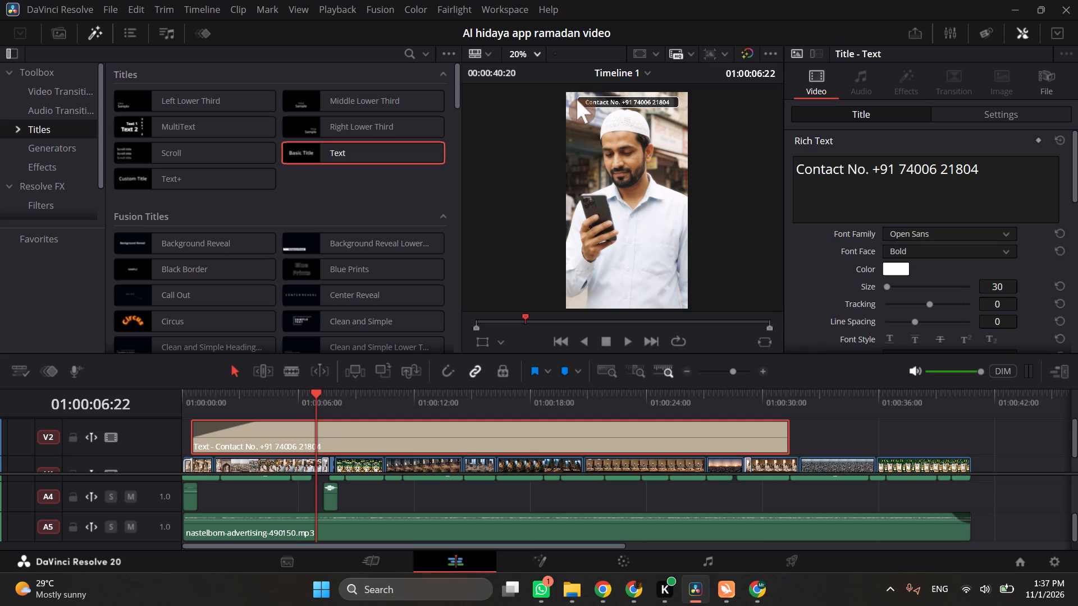
Select the contact title in the viewer and play the timeline from 01:00:10:18 to review it over the clips.
left_click(584, 100)
left_click(595, 100)
left_click(646, 102)
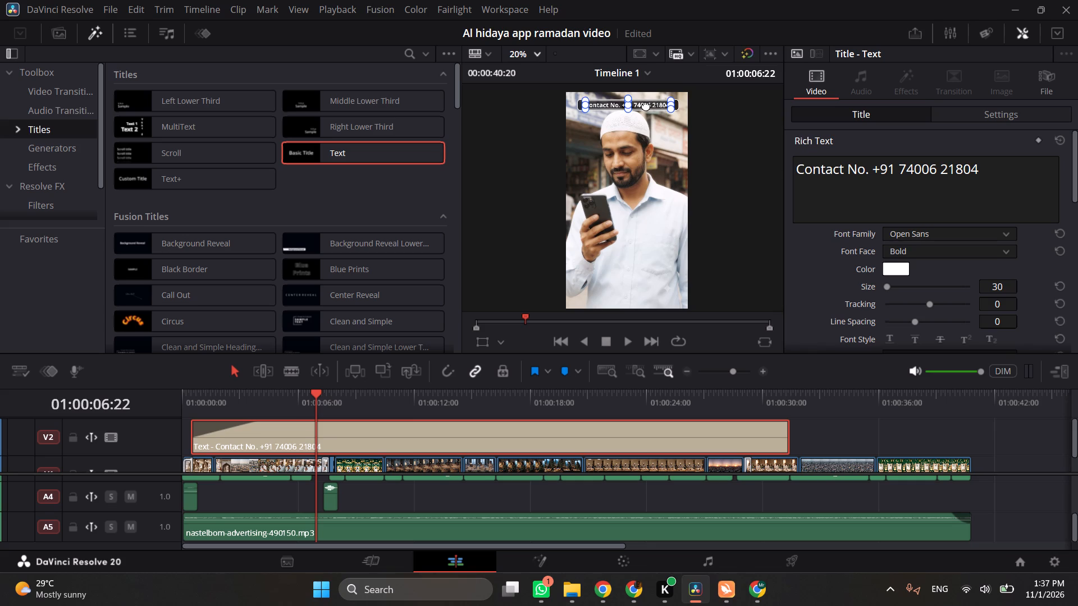
left_click(390, 401)
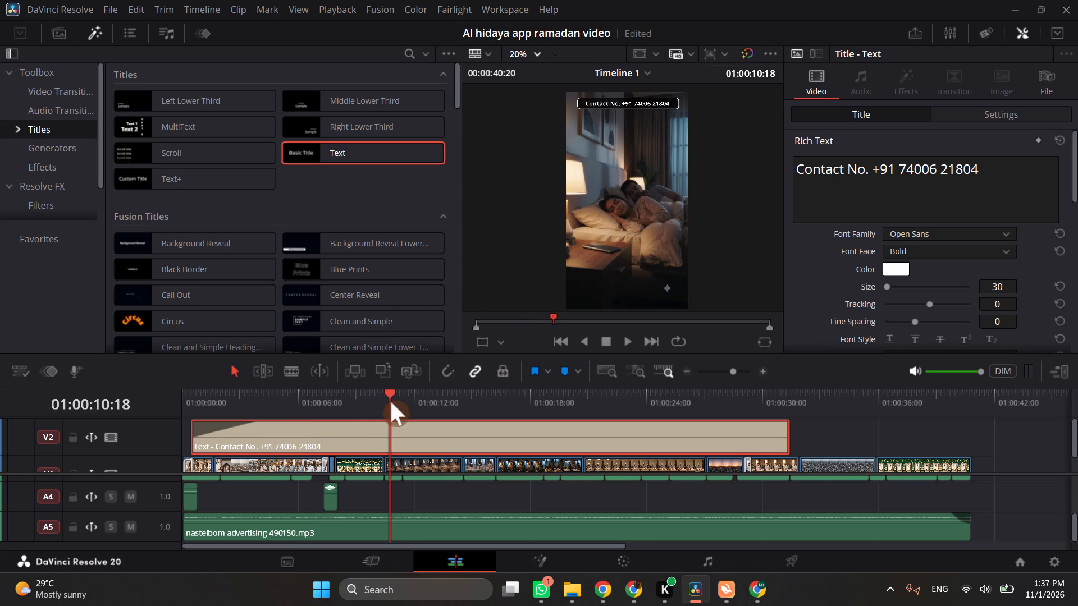
key("space")
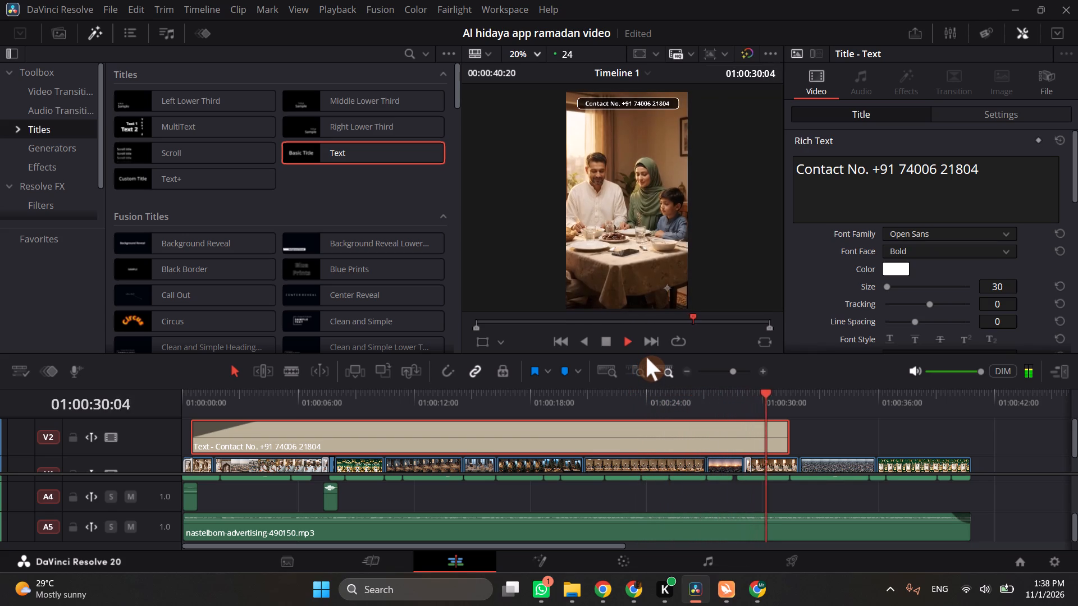
key("space")
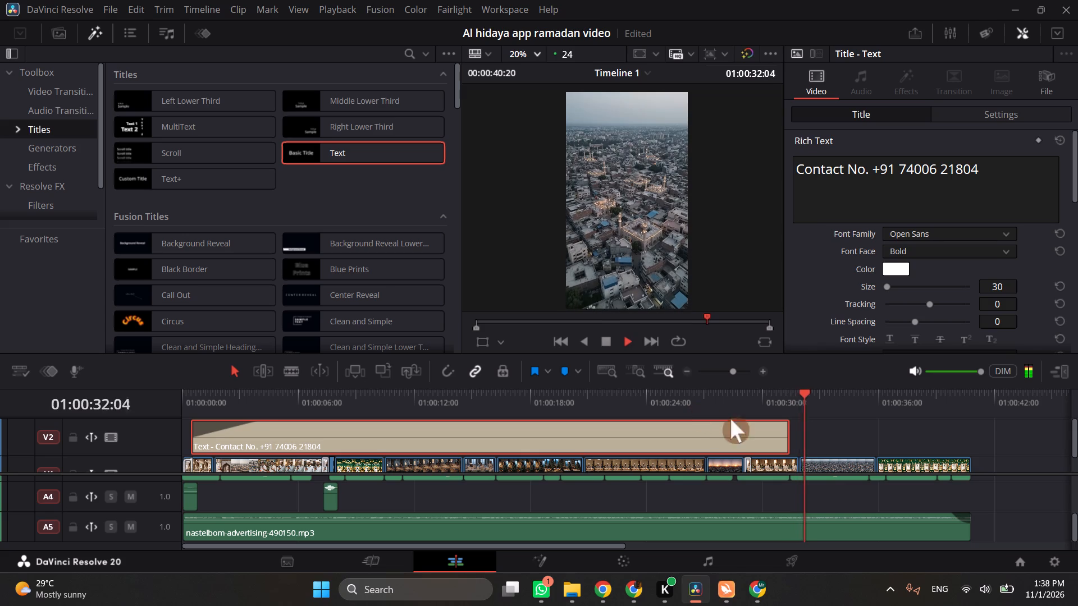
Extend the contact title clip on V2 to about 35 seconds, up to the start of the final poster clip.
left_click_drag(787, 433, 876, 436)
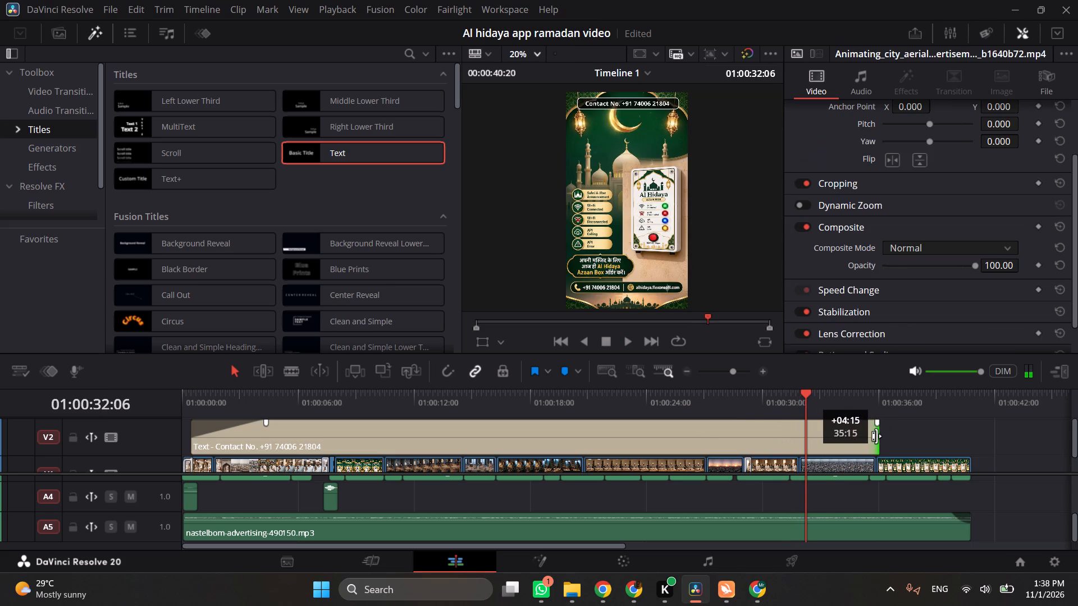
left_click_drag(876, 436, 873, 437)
Play the timeline through to its end, and replay it from about 7 seconds to check the title.
key("space")
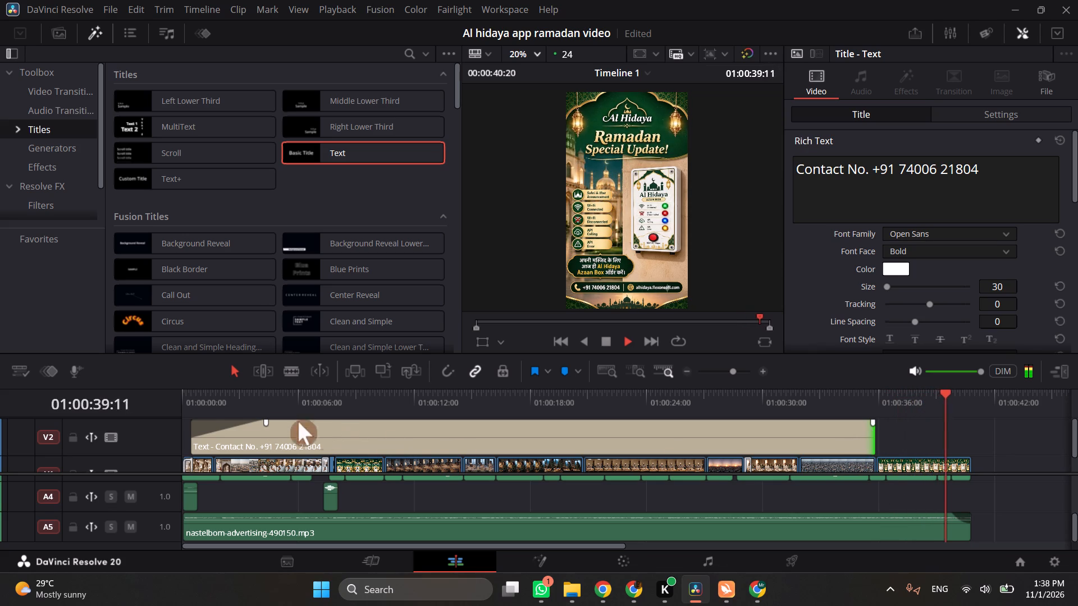
key("space")
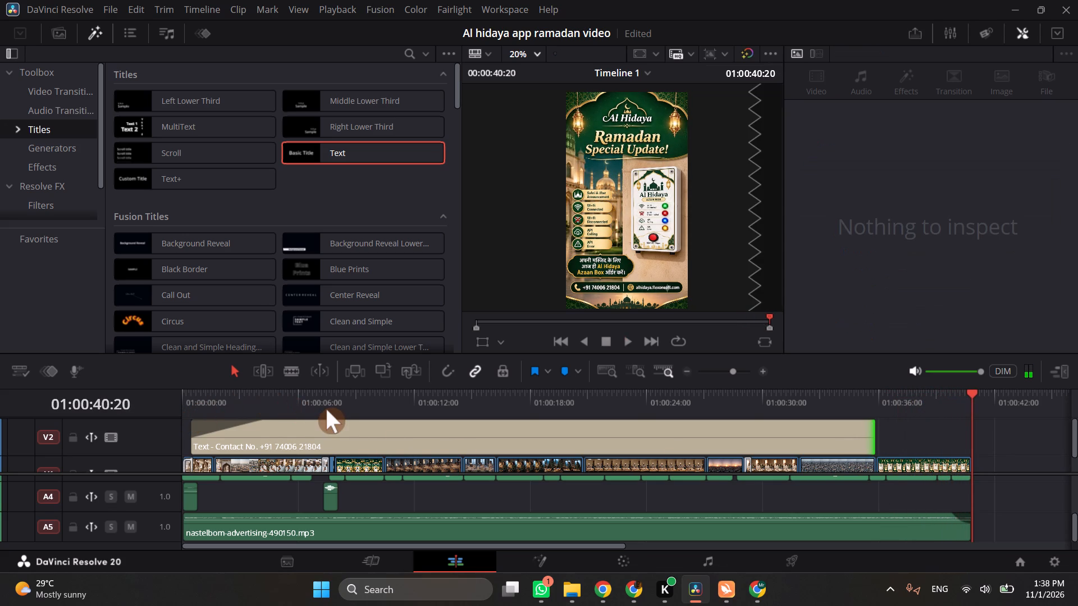
left_click(326, 409)
key("space")
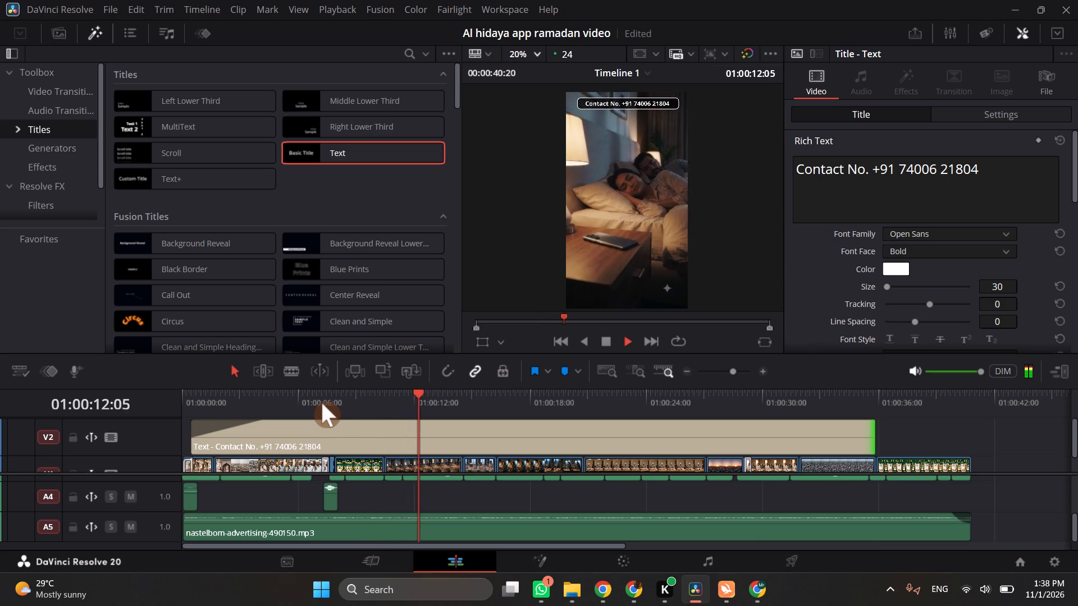
key("space")
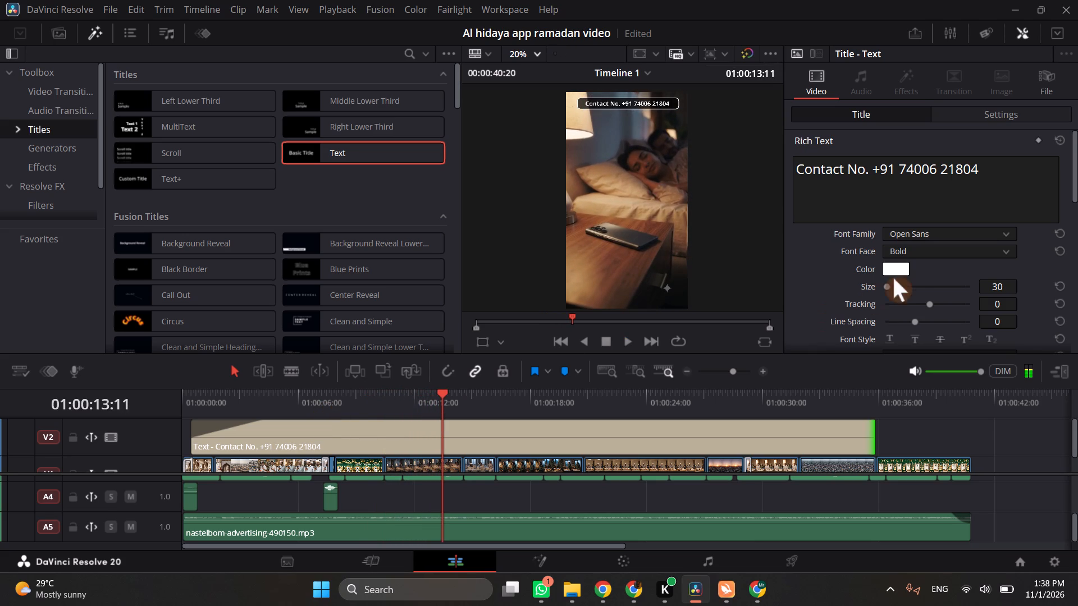
Set the contact title background's corner radius to 0.008.
scroll(913, 264, "down", 3)
left_click(750, 427)
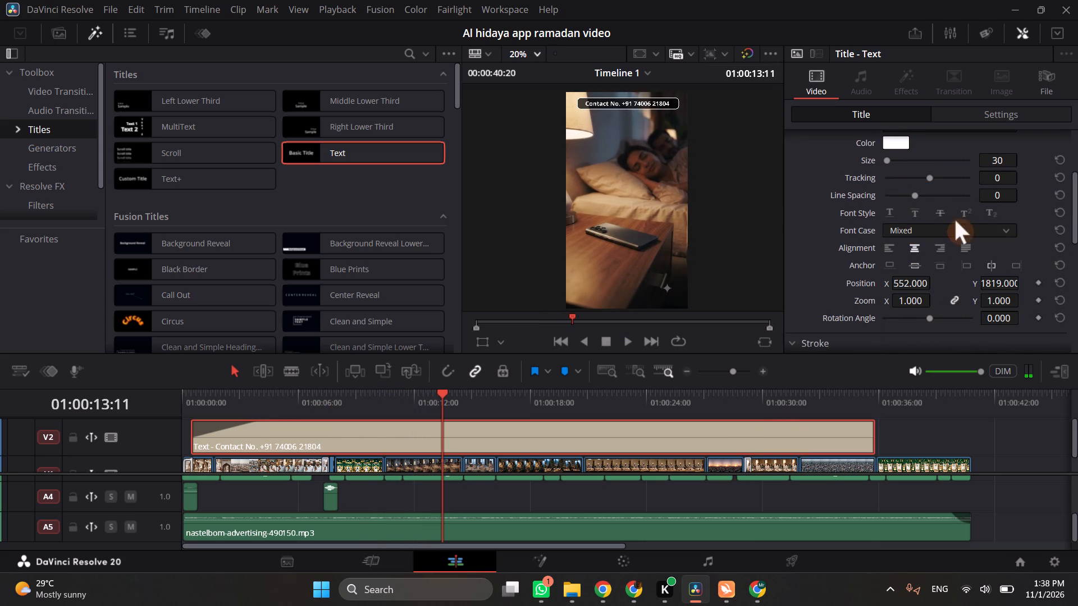
scroll(966, 206, "down", 9)
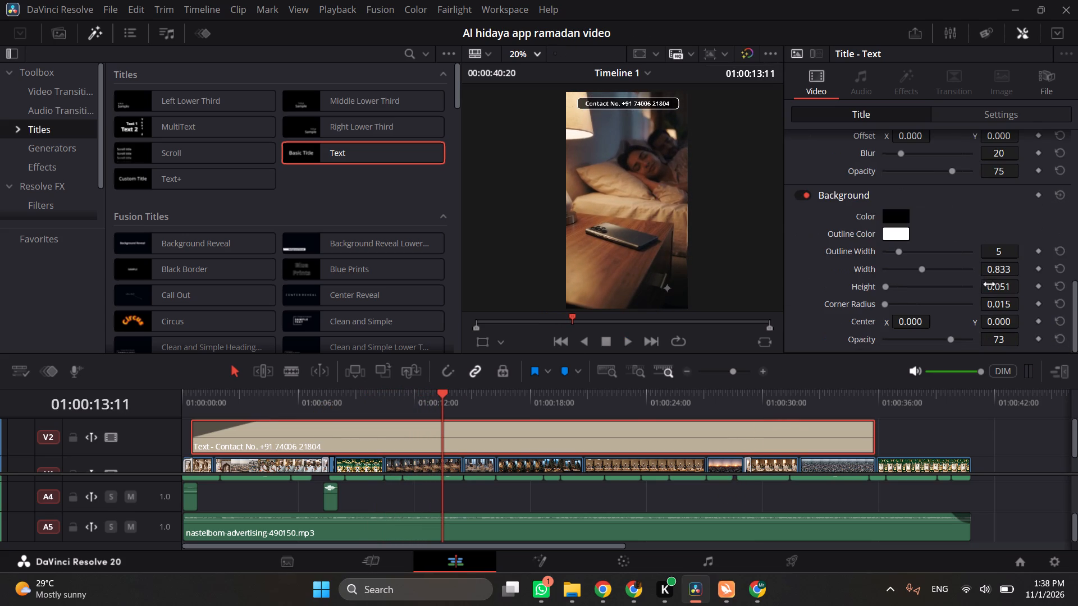
left_click_drag(1002, 307, 1001, 307)
left_click_drag(1001, 307, 997, 309)
Look through the contact title's text, position, stroke, drop shadow and background settings.
scroll(959, 329, "down", 1)
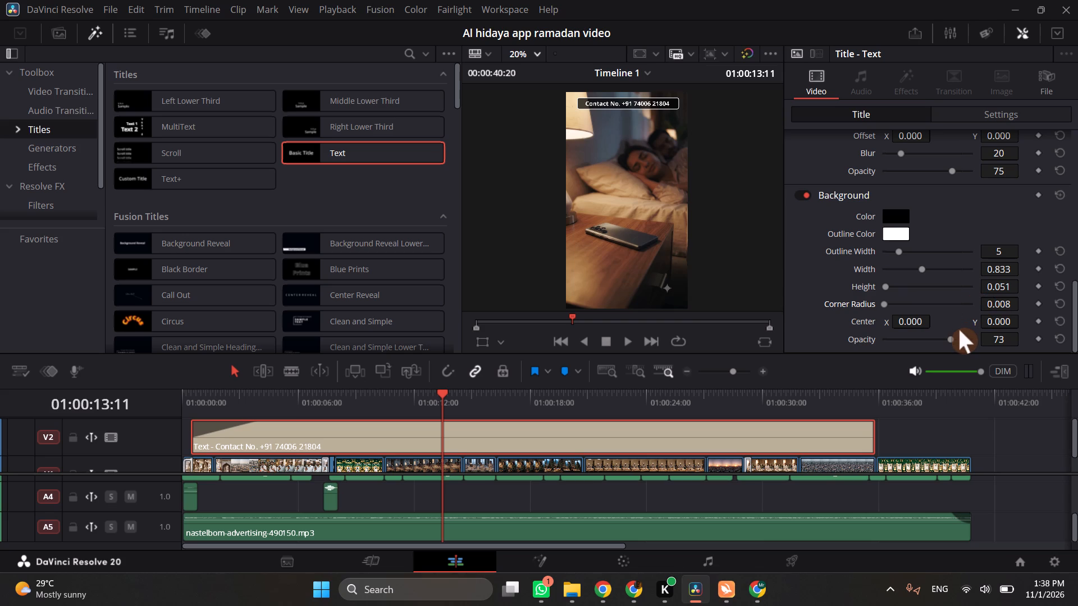
scroll(959, 329, "down", 5)
scroll(967, 307, "up", 2)
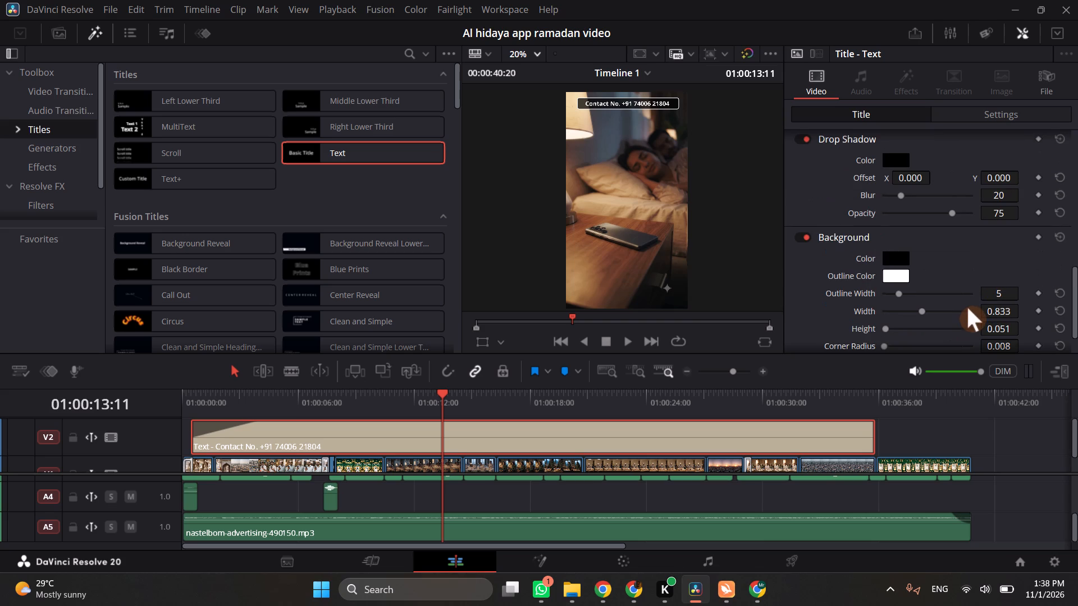
scroll(944, 256, "up", 1)
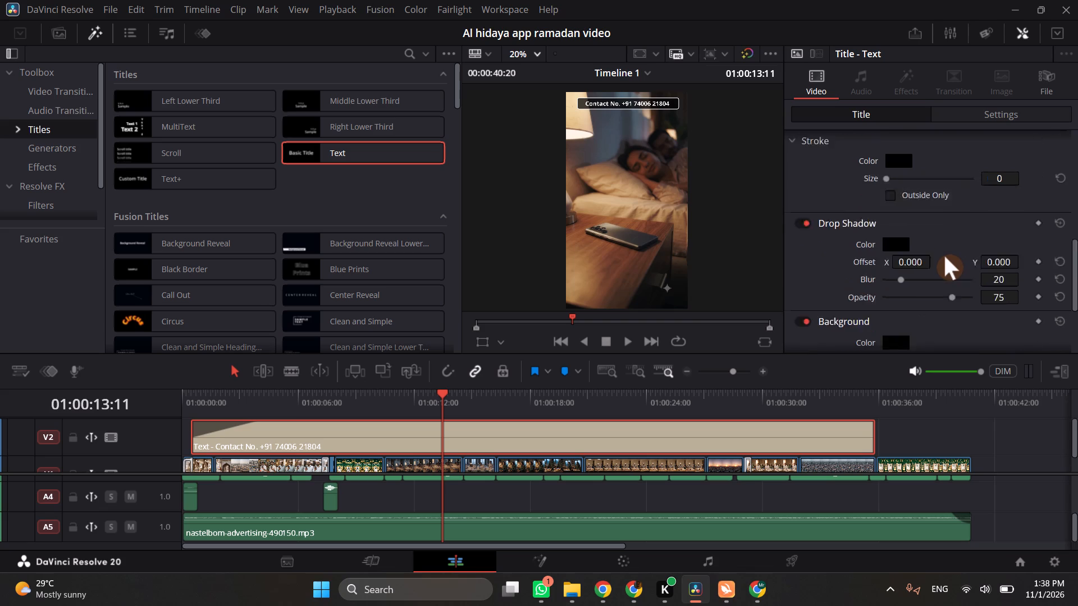
scroll(944, 256, "up", 8)
scroll(944, 256, "down", 3)
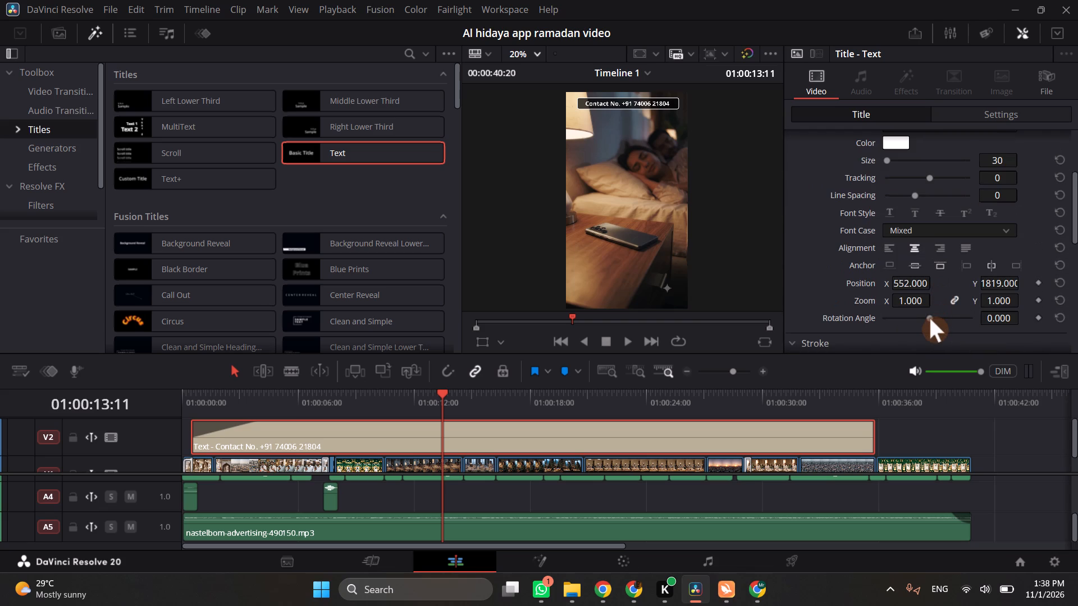
scroll(930, 318, "down", 1)
scroll(930, 318, "up", 1)
scroll(930, 318, "down", 1)
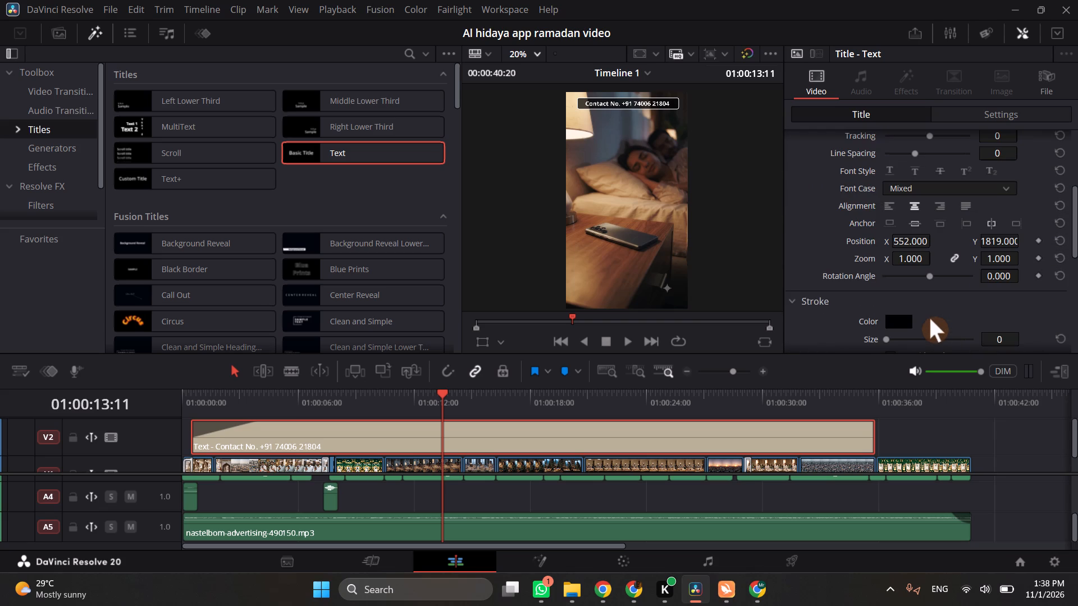
scroll(902, 335, "up", 3)
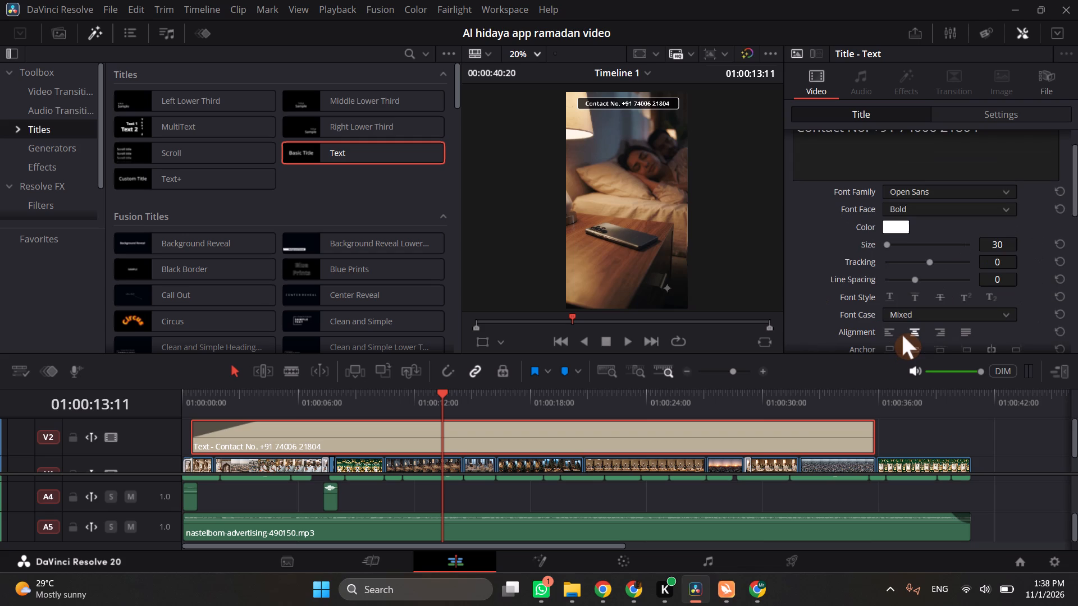
scroll(902, 335, "up", 1)
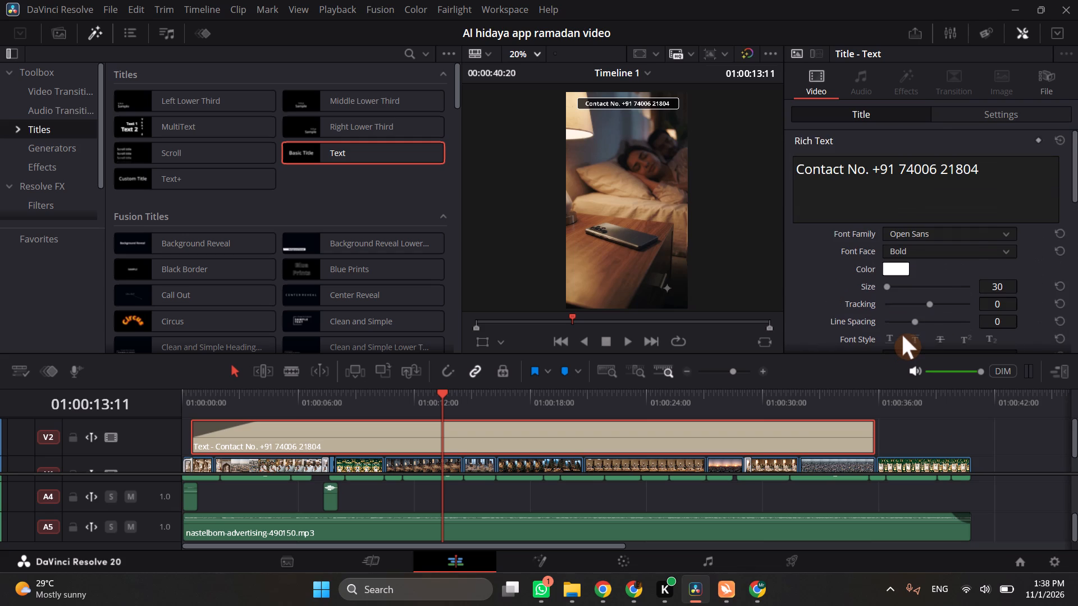
scroll(902, 335, "down", 1)
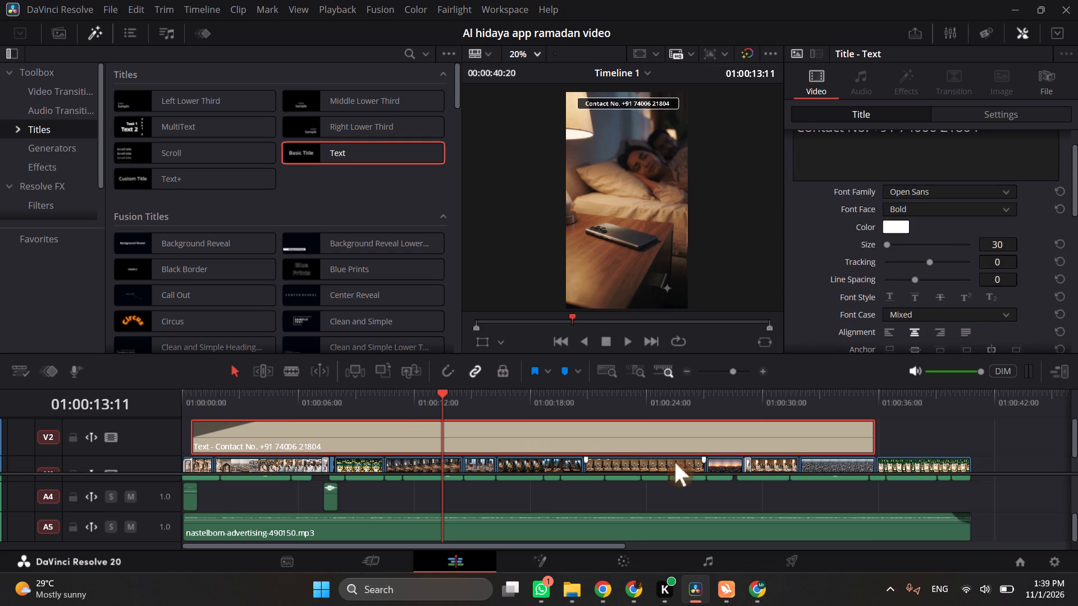
Extend the contact title clip on V2 to the end of the final poster clip, reviewing the poster section.
left_click_drag(876, 407, 911, 404)
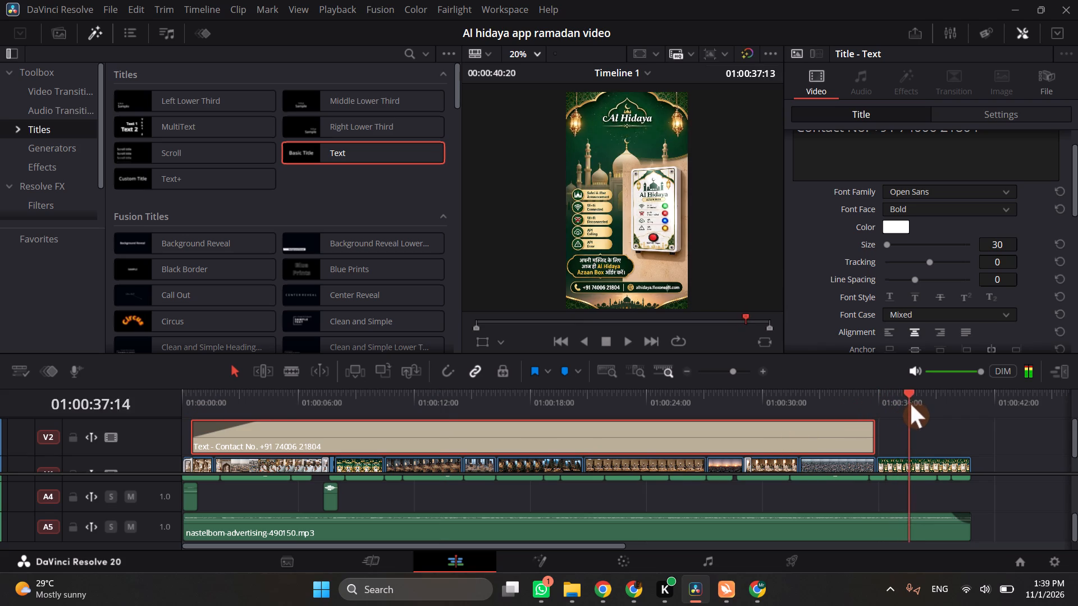
left_click_drag(911, 404, 929, 402)
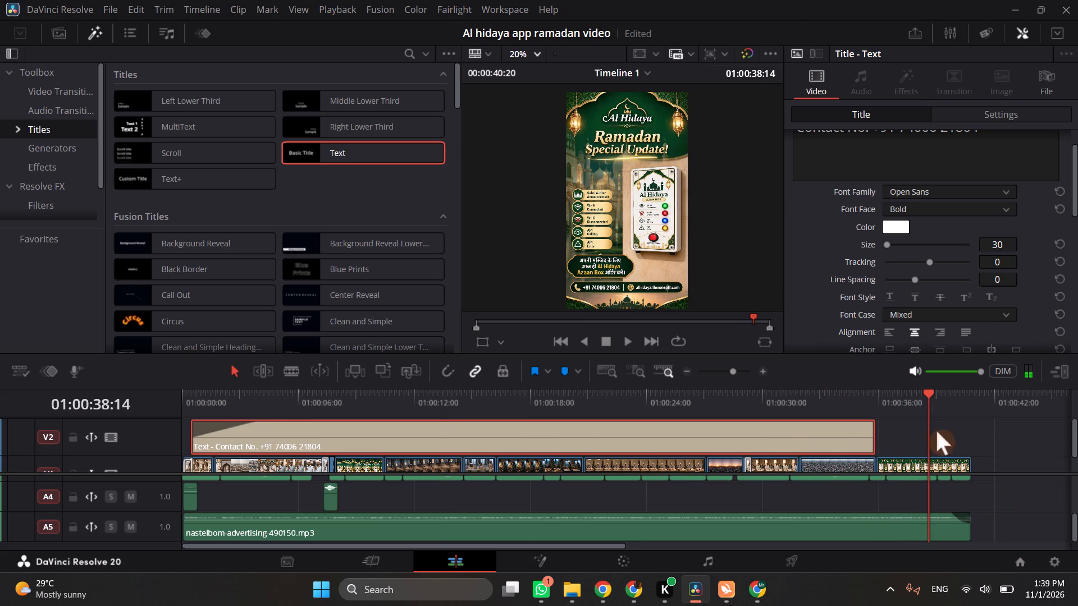
left_click(860, 407)
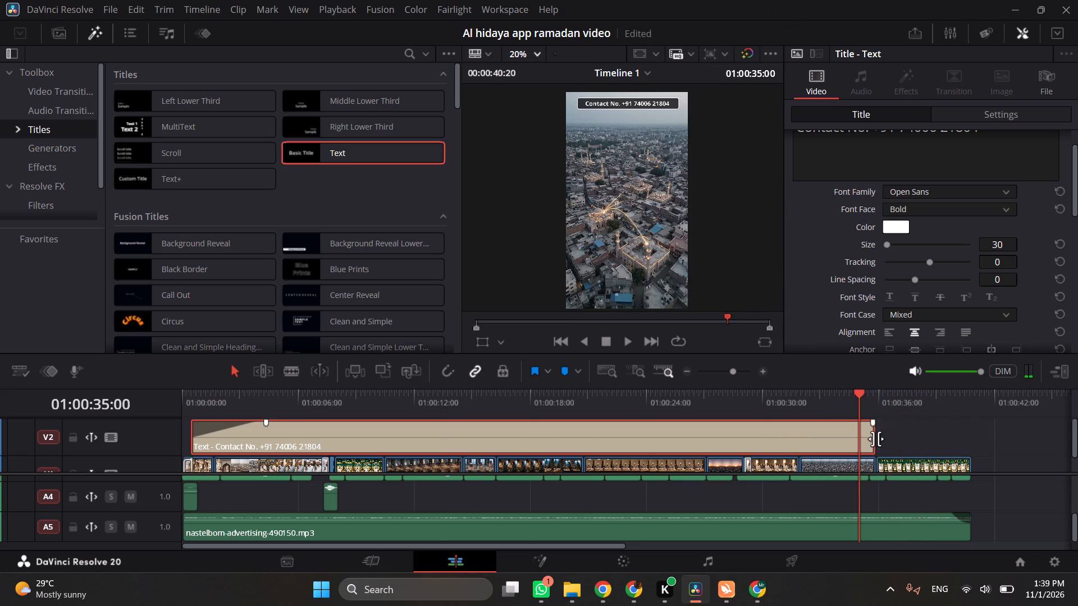
left_click_drag(875, 438, 966, 433)
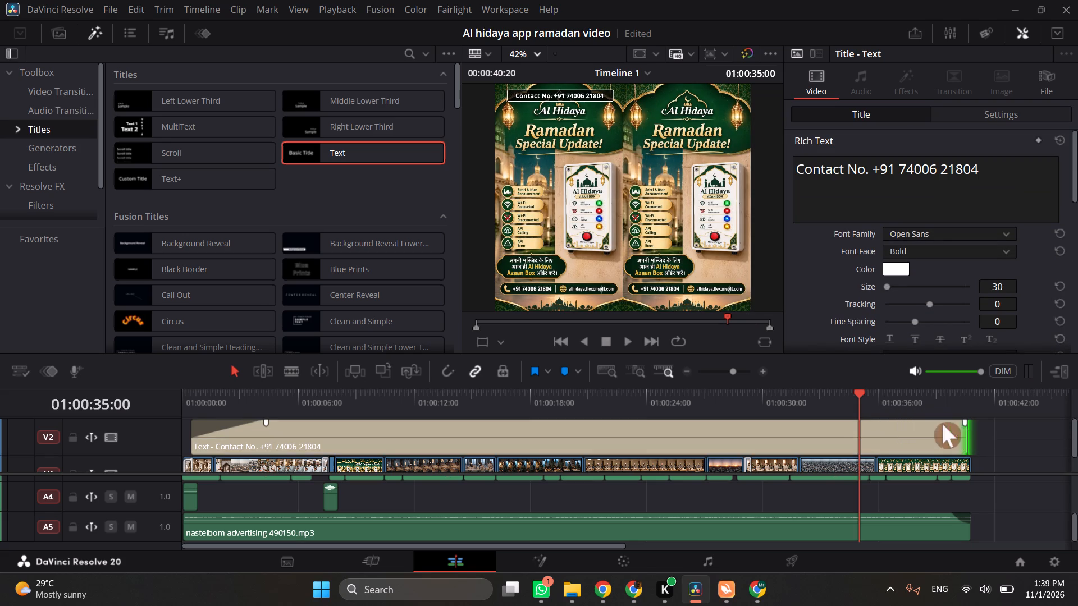
left_click_drag(873, 407, 925, 404)
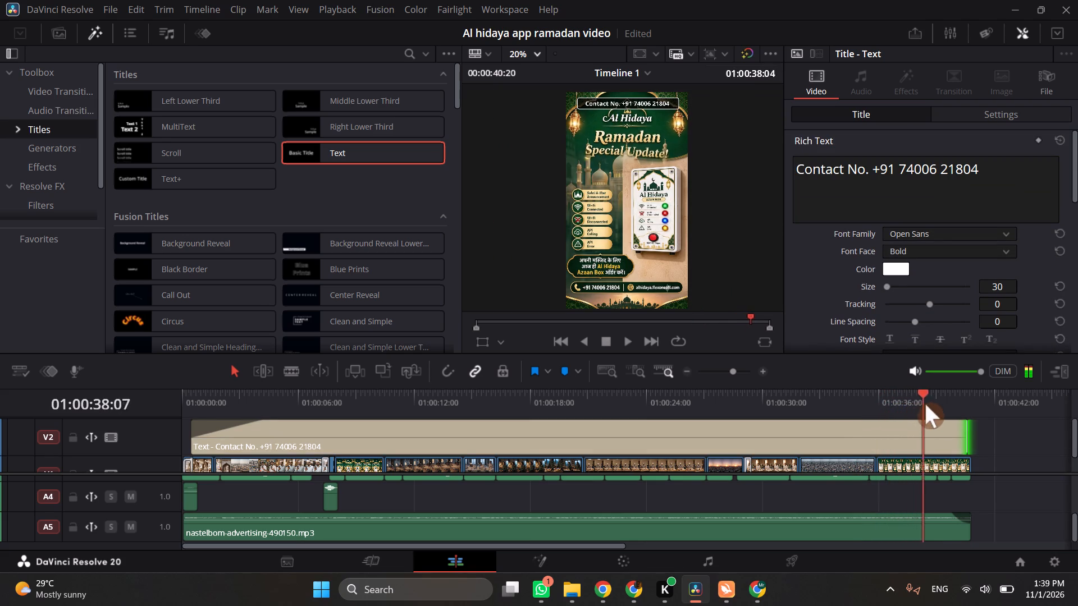
Extend the contact title clip on V2 by its last few frames to meet the exact end of the final poster clip.
left_click_drag(925, 404, 959, 403)
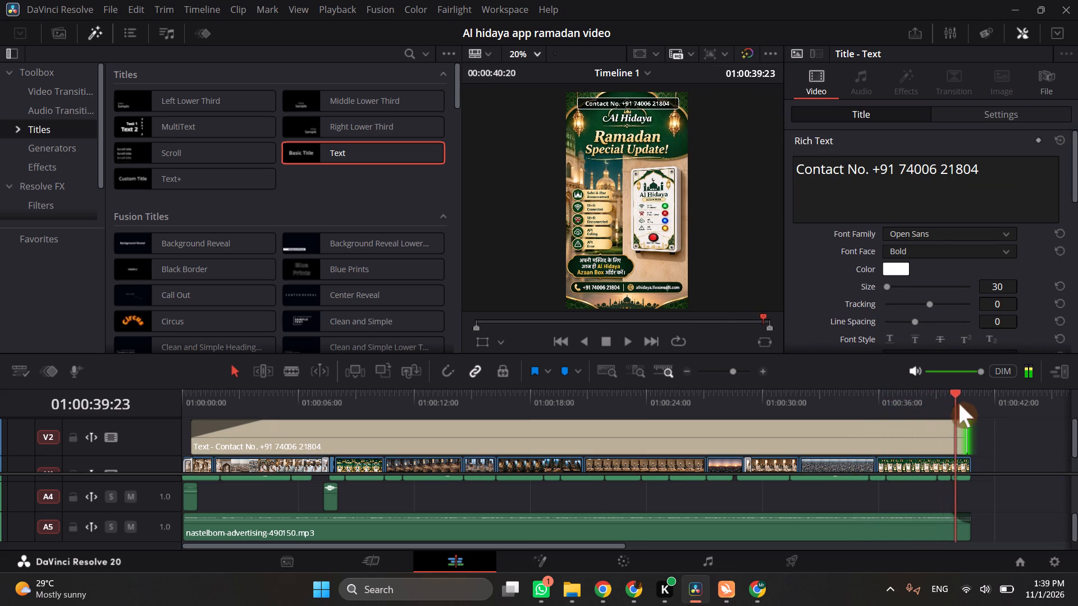
left_click_drag(959, 403, 961, 403)
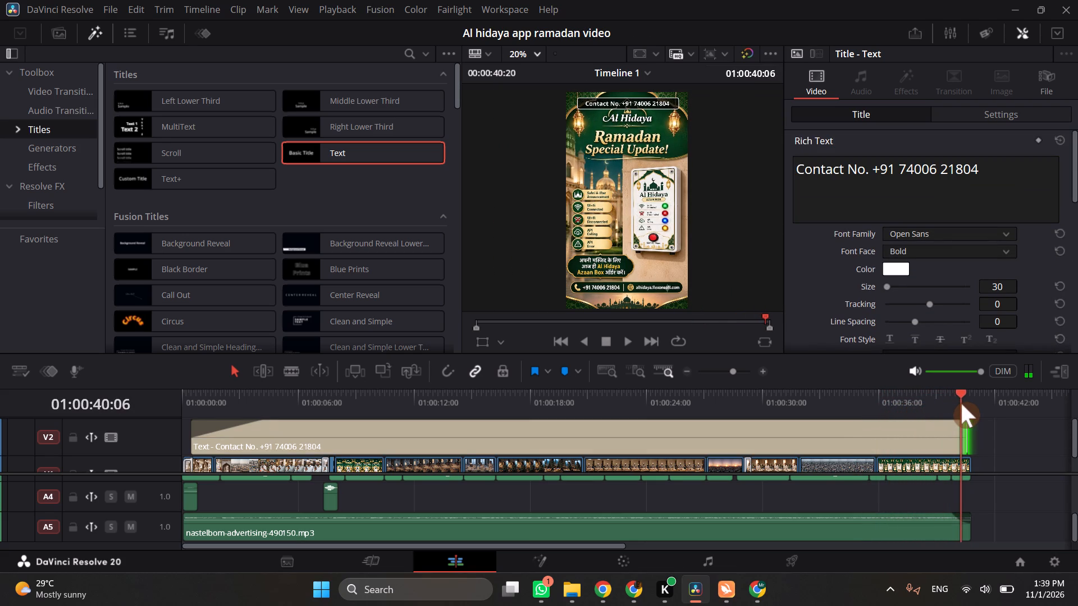
left_click_drag(961, 403, 970, 404)
left_click(970, 404)
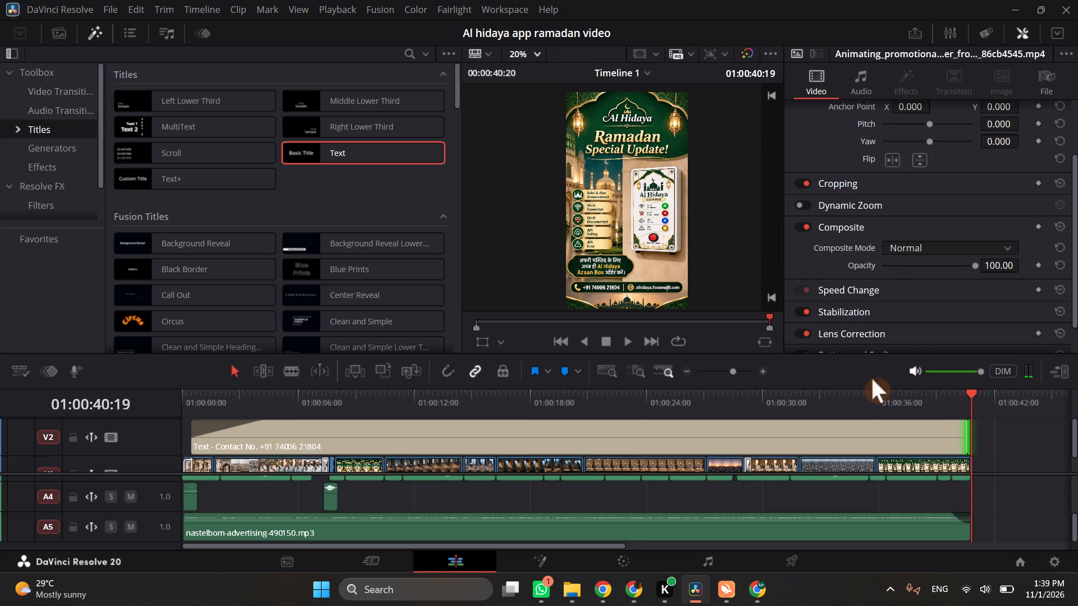
double_click(770, 370)
triple_click(764, 371)
left_click(574, 440)
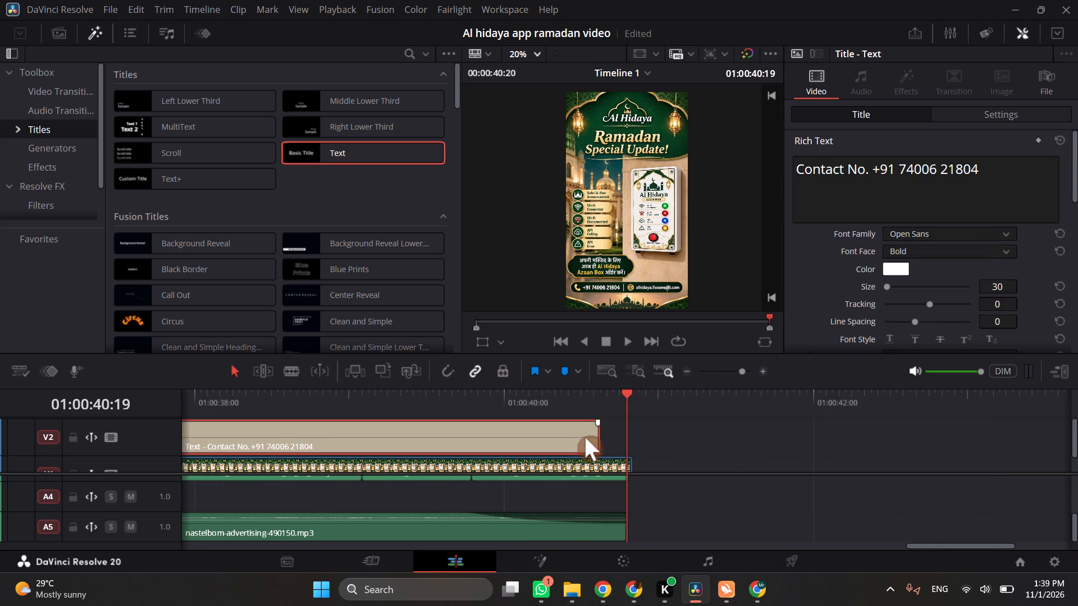
left_click_drag(597, 435, 634, 431)
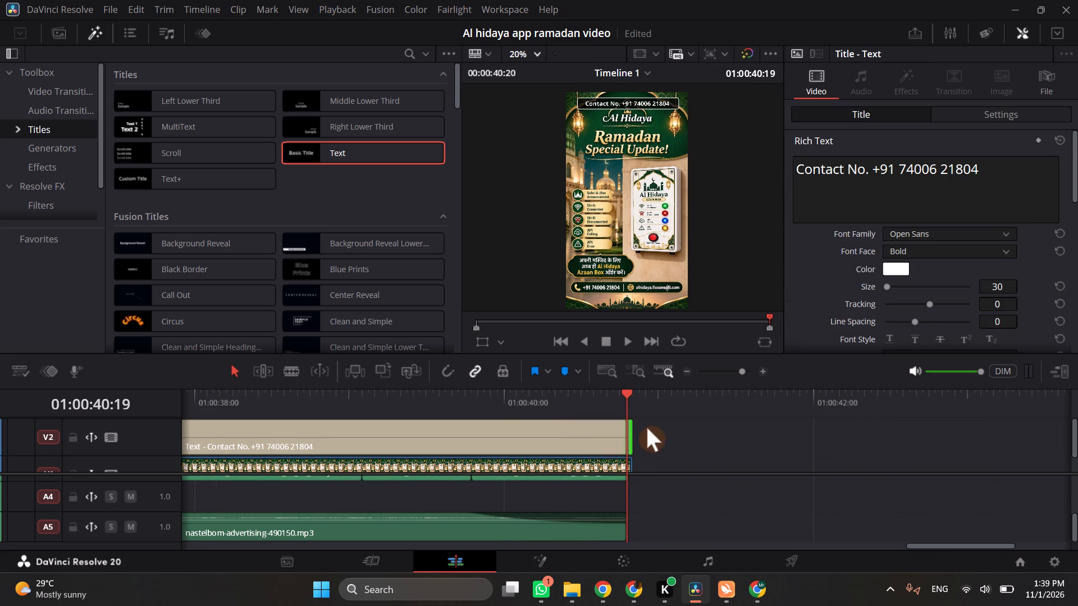
Replay the opening seconds of the timeline from the start to check the contact title's fade-in.
left_click(741, 369)
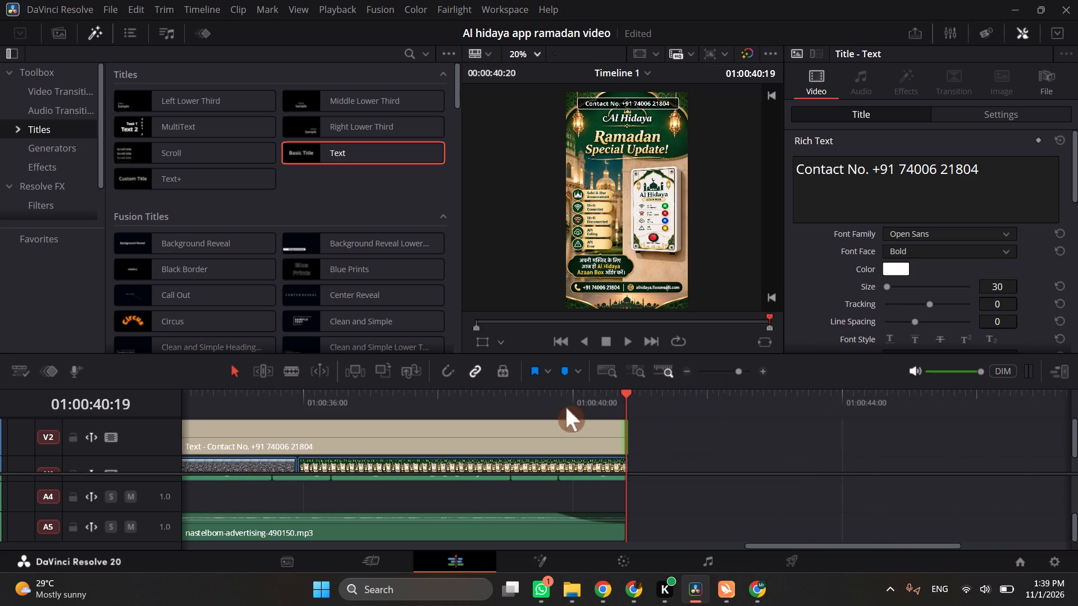
left_click(737, 370)
left_click(732, 371)
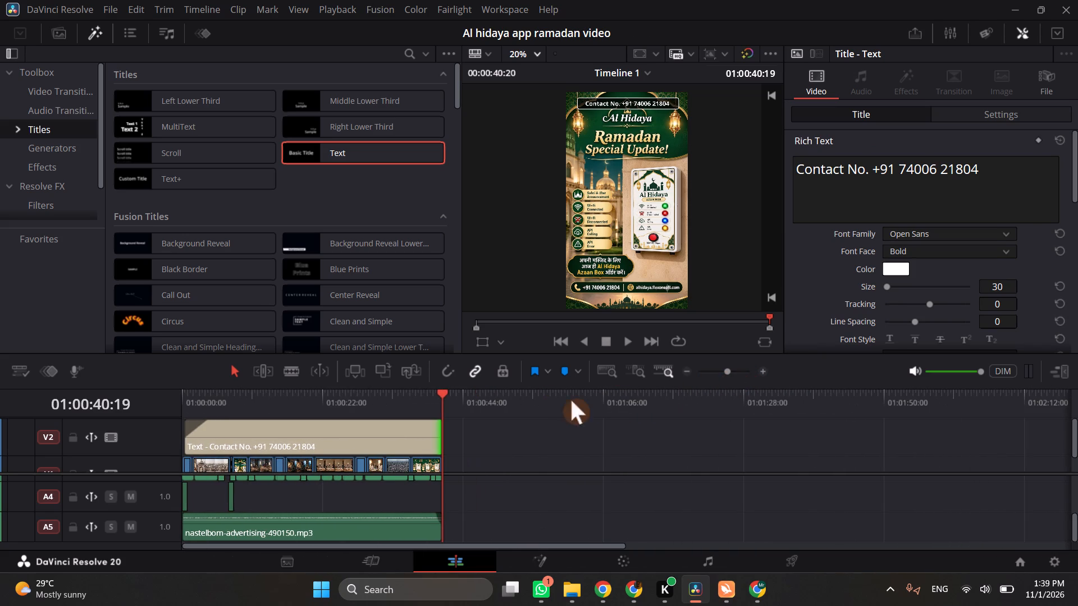
left_click_drag(222, 393, 118, 395)
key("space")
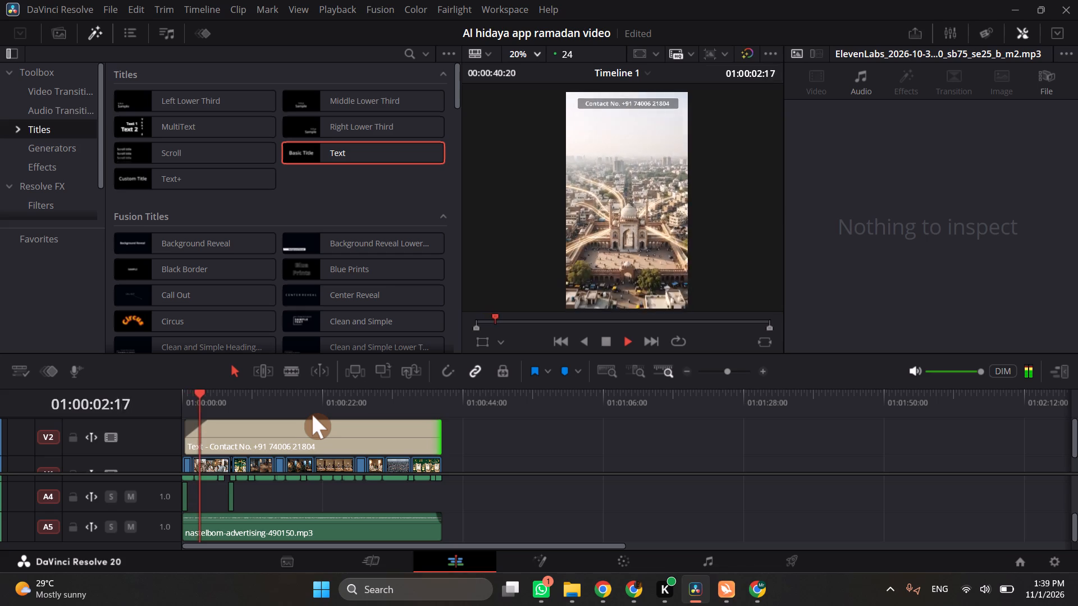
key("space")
left_click_drag(193, 402, 157, 404)
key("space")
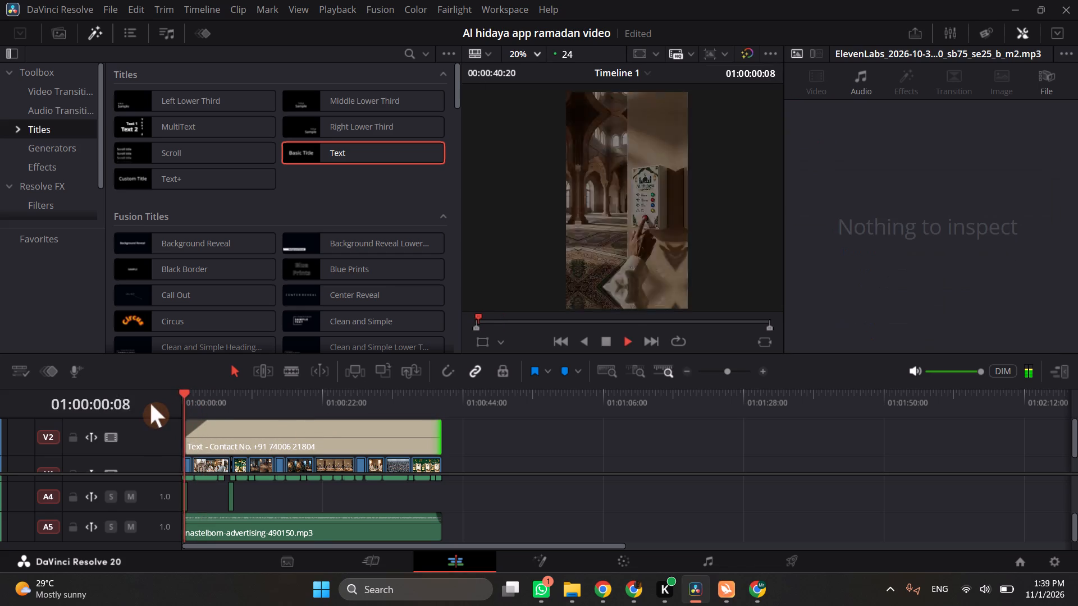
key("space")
left_click_drag(192, 406, 158, 406)
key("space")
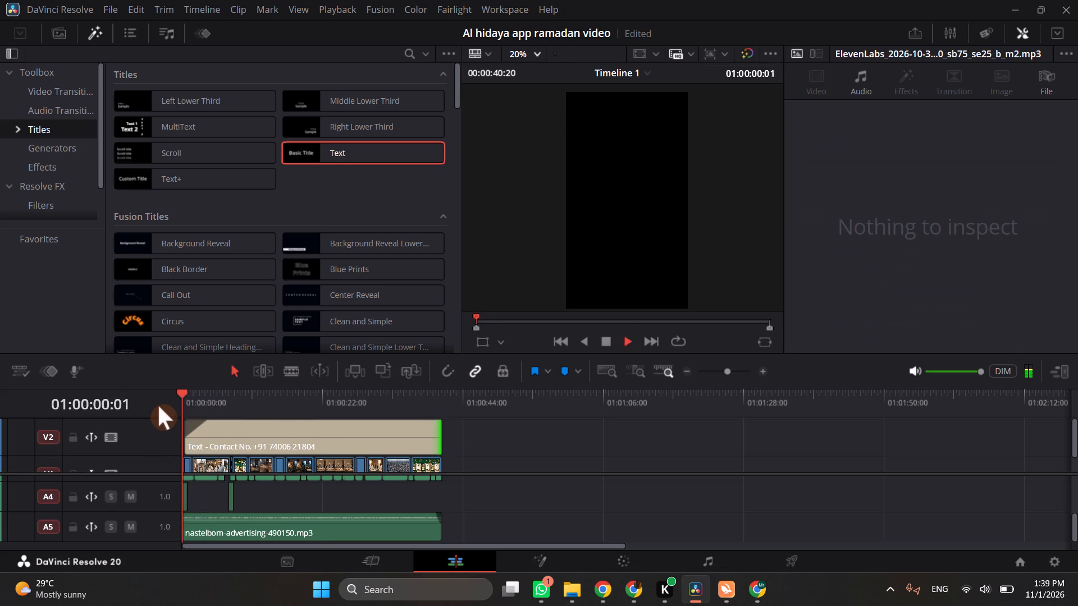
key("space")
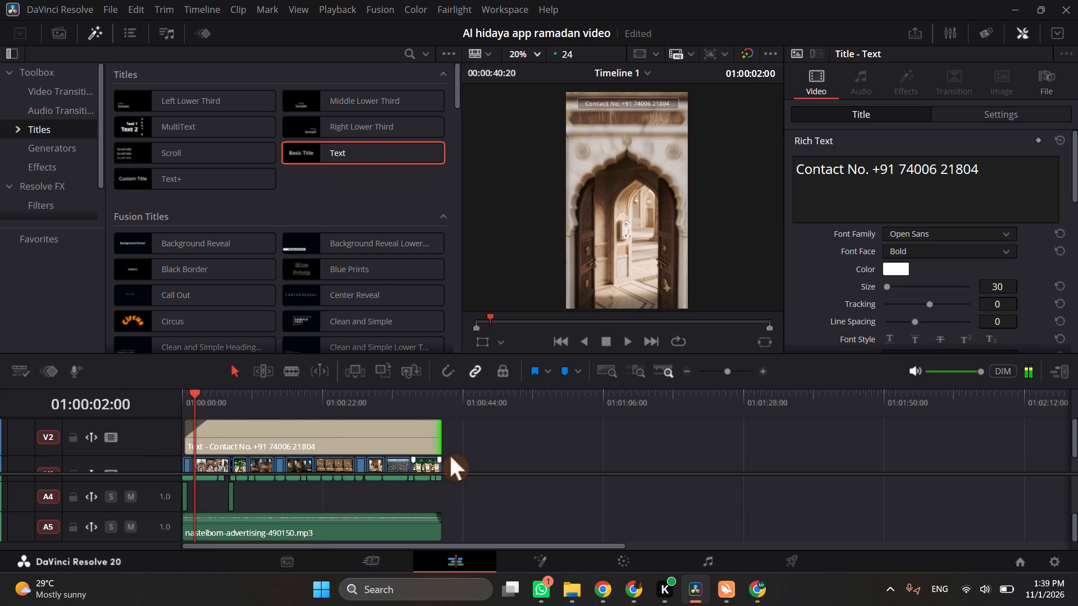
Select the clips across the video and audio tracks over the full length of the timeline.
left_click_drag(483, 432, 234, 497)
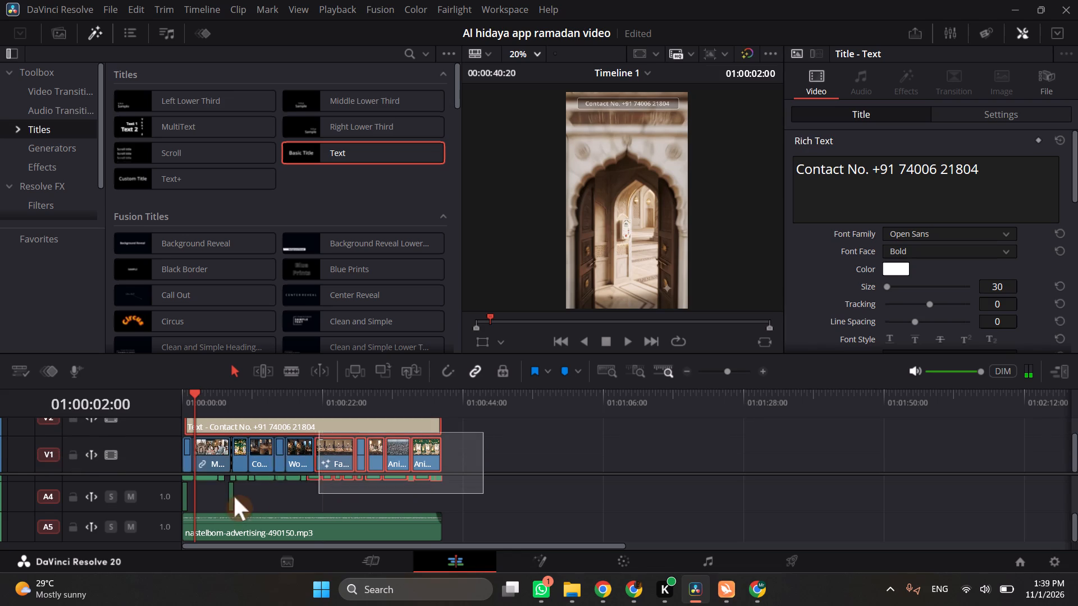
left_click_drag(234, 497, 170, 539)
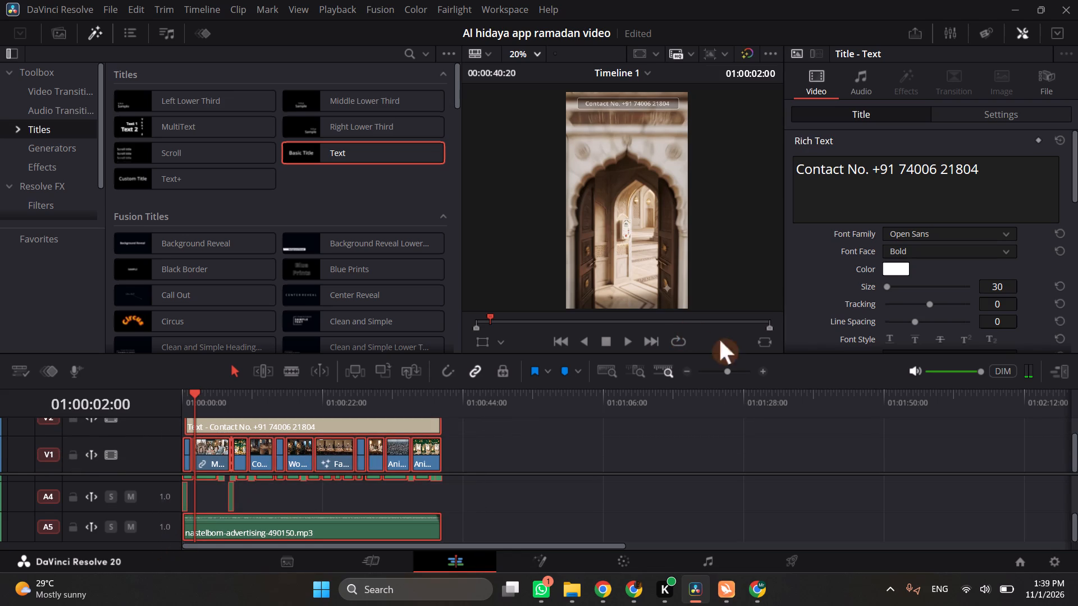
Shift all the selected timeline clips together one frame later.
left_click_drag(723, 371, 744, 377)
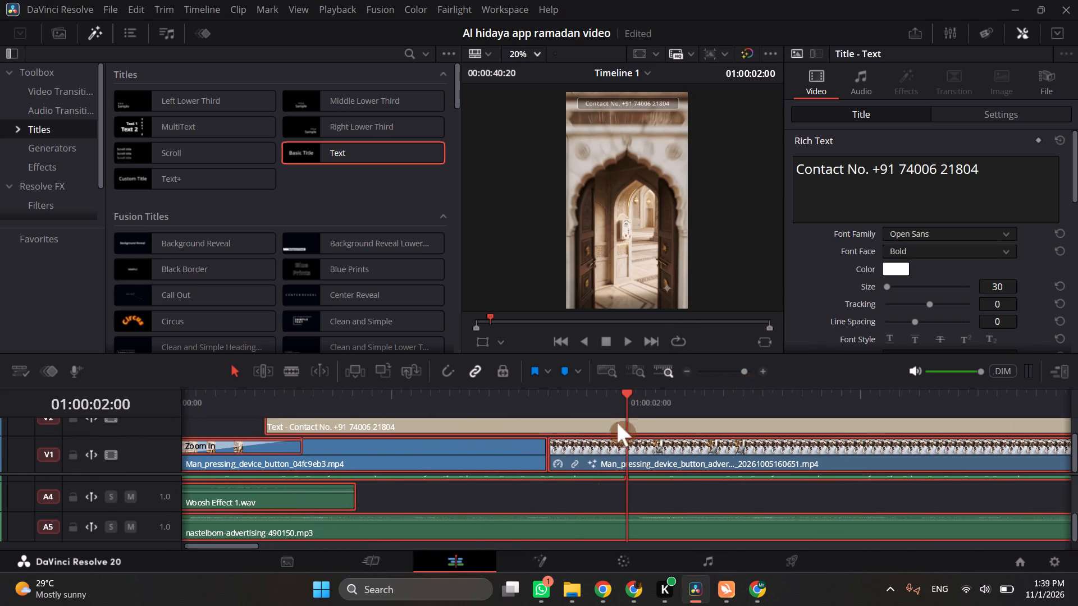
scroll(274, 495, "up", 1)
scroll(283, 488, "right", 1)
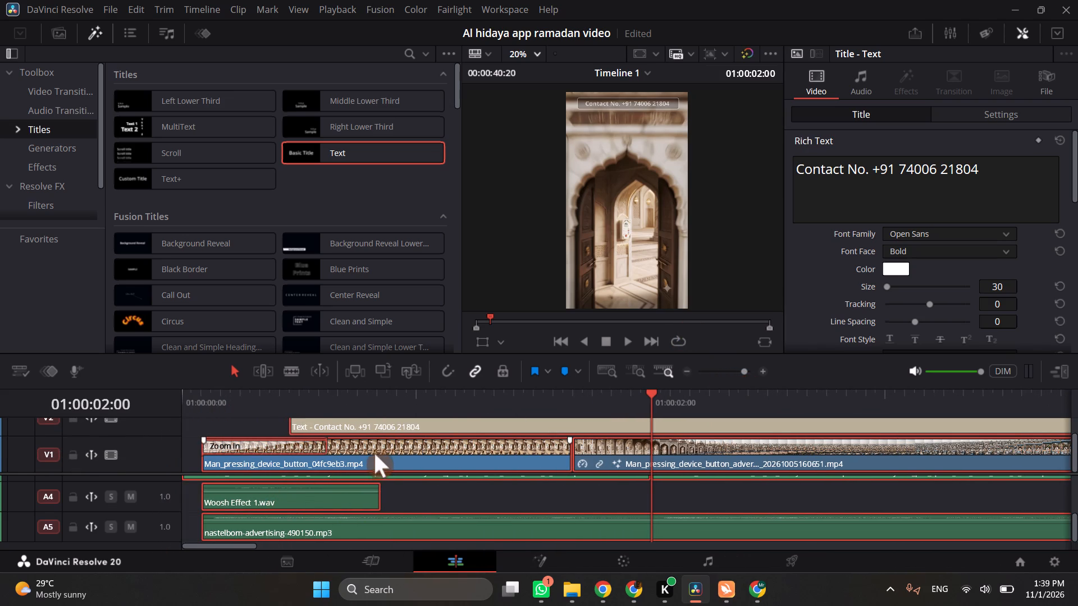
left_click_drag(376, 448, 388, 448)
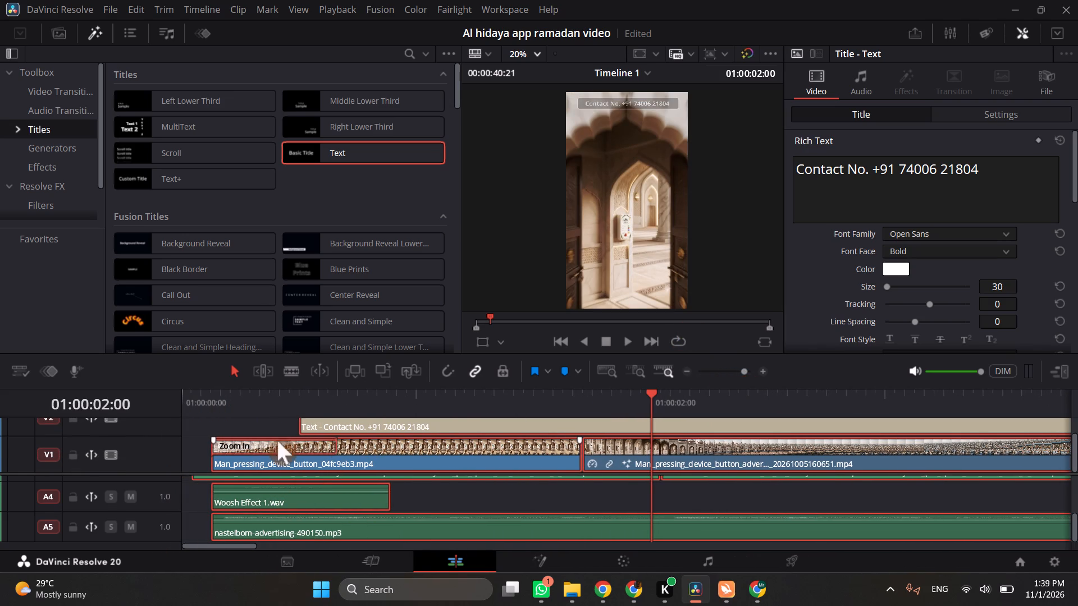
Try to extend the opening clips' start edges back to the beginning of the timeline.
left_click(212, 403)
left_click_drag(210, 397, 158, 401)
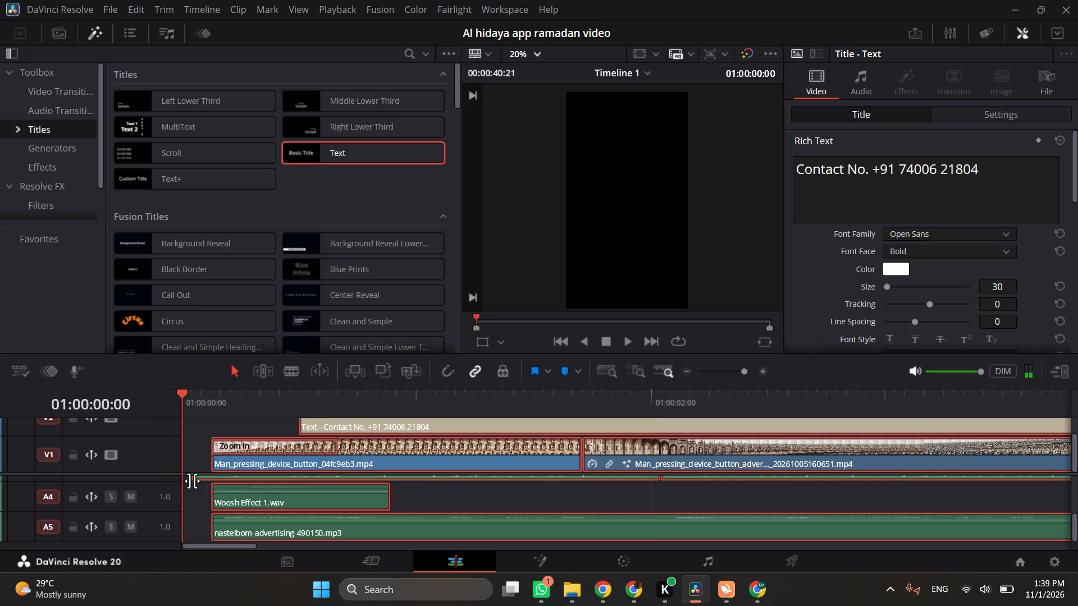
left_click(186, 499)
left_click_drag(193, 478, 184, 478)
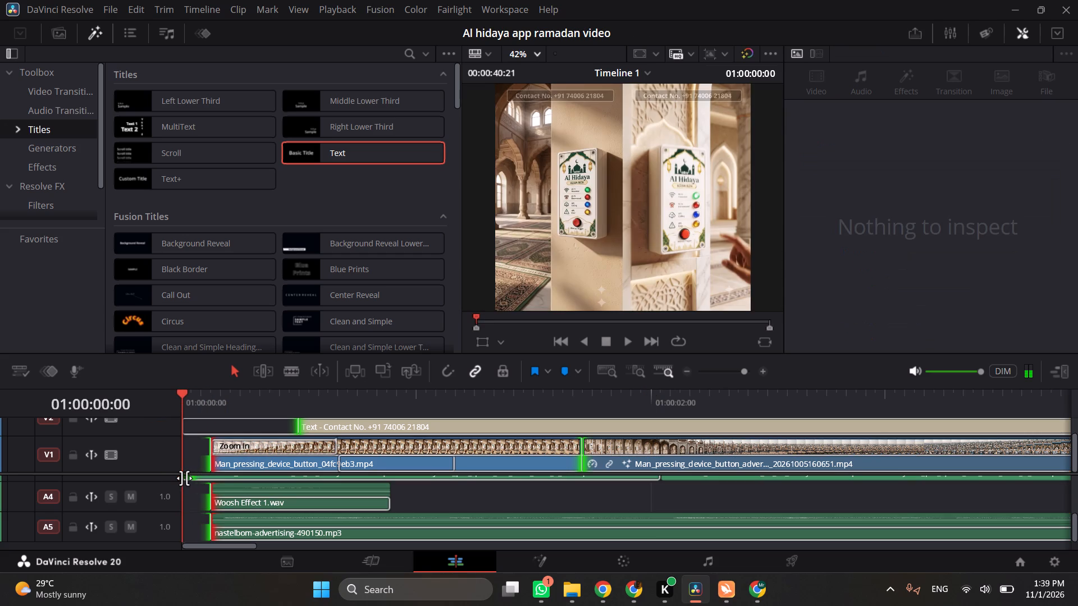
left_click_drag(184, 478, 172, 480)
Play the opening seconds from the timeline start twice to check how the video begins.
key("space")
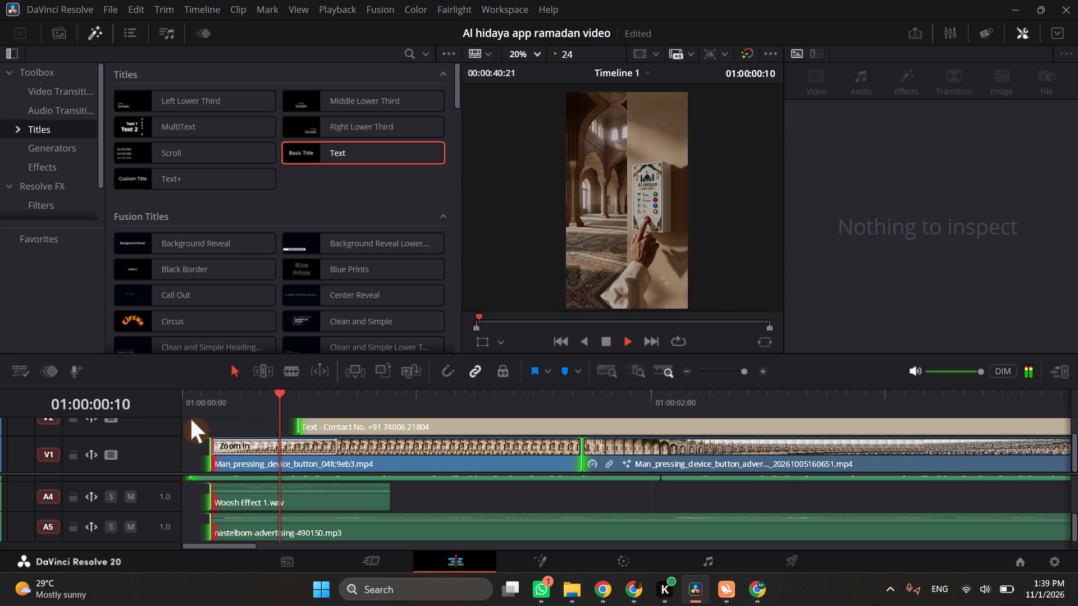
key("space")
left_click_drag(199, 407, 119, 406)
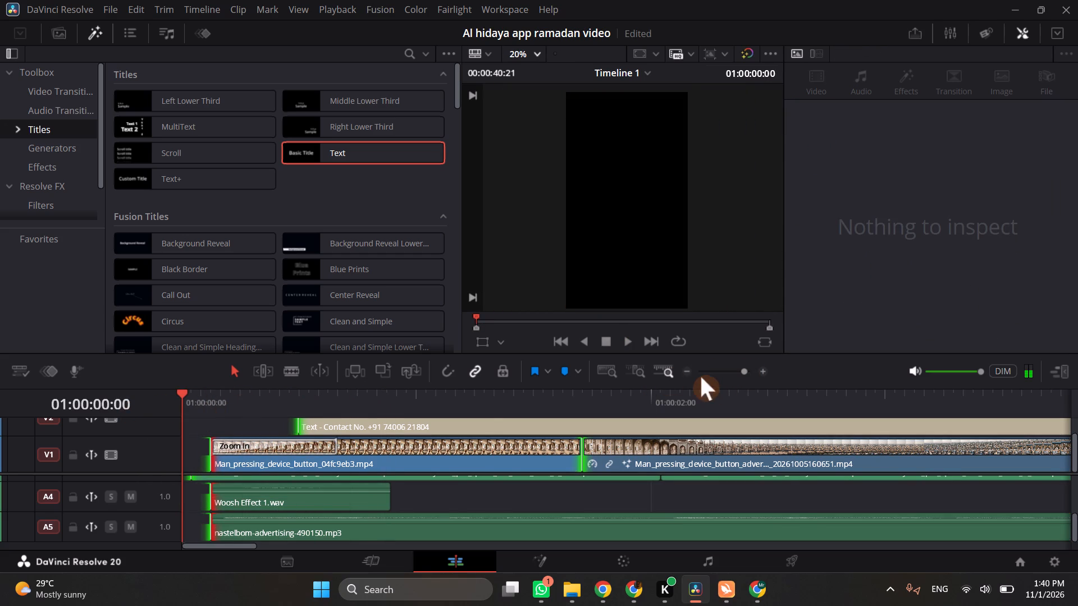
double_click(686, 369)
key("space")
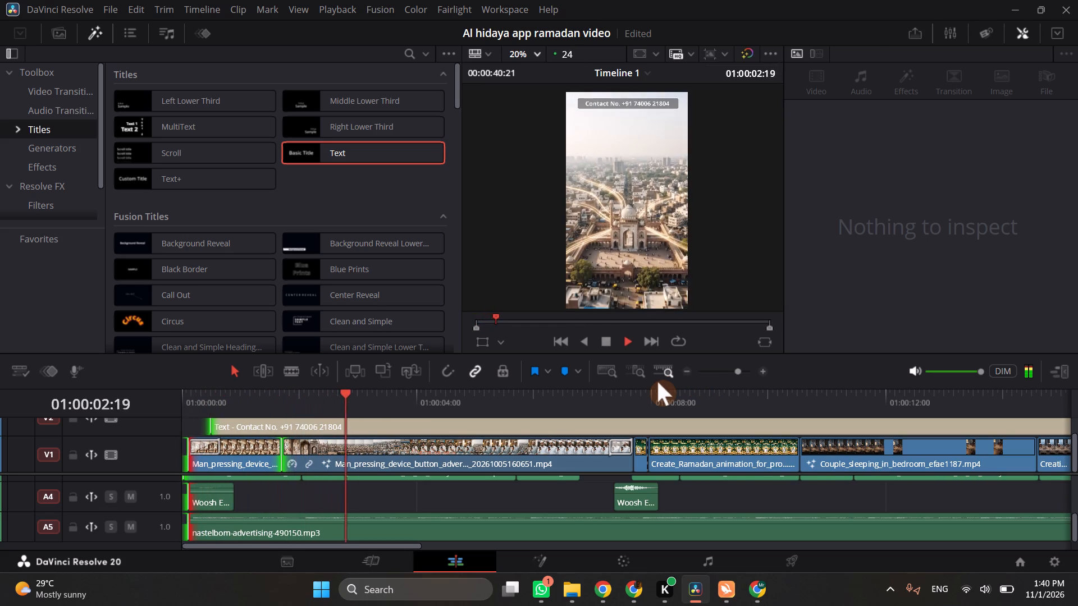
key("space")
left_click_drag(204, 401, 159, 403)
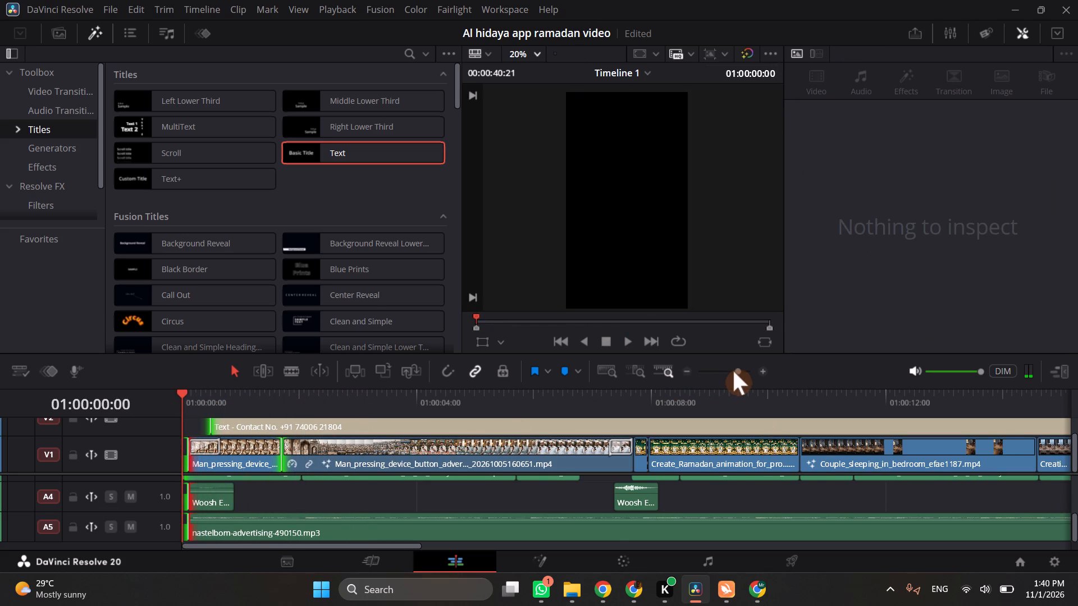
Move the opening V1 clip, Man_pressing_device_button_04fc9eb3.mp4, two frames earlier so it starts one frame into the timeline.
left_click_drag(733, 371, 751, 374)
left_click(789, 452)
left_click(933, 446)
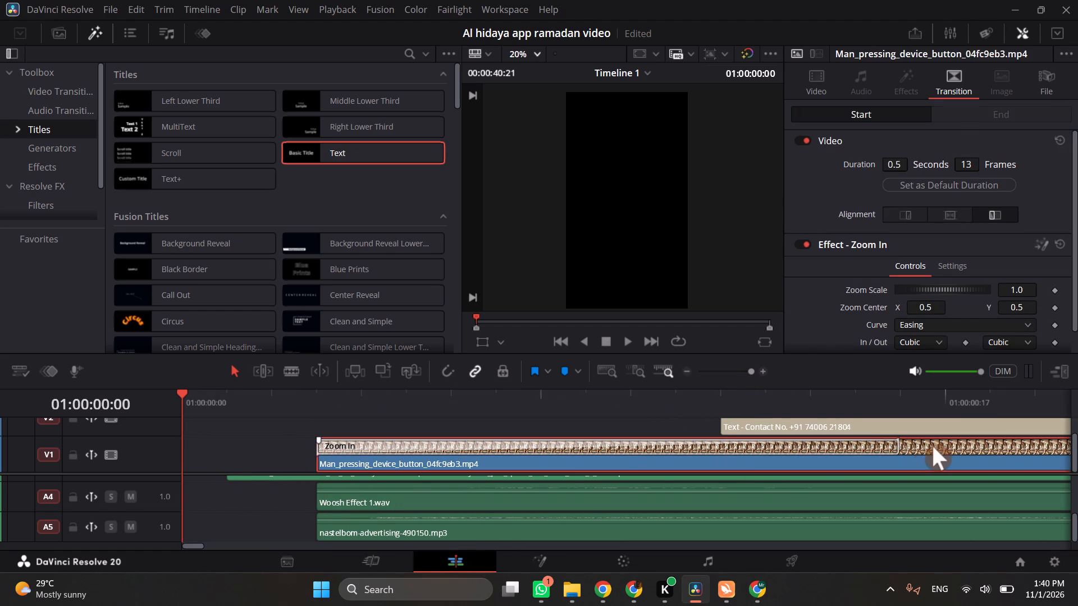
left_click_drag(316, 458, 268, 456)
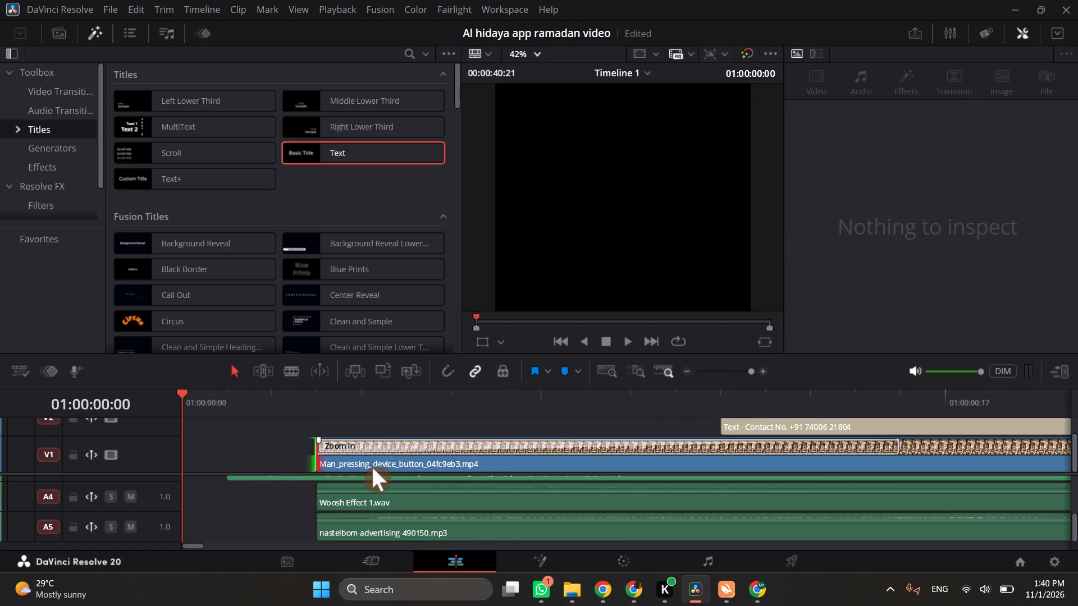
left_click(373, 465)
left_click_drag(398, 460, 332, 458)
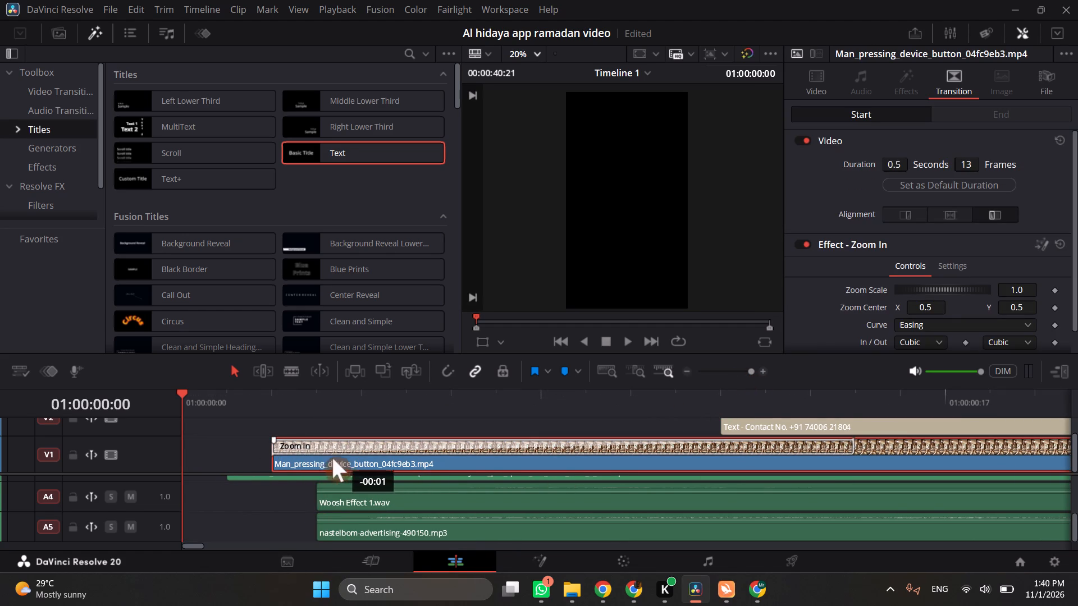
left_click_drag(332, 458, 254, 457)
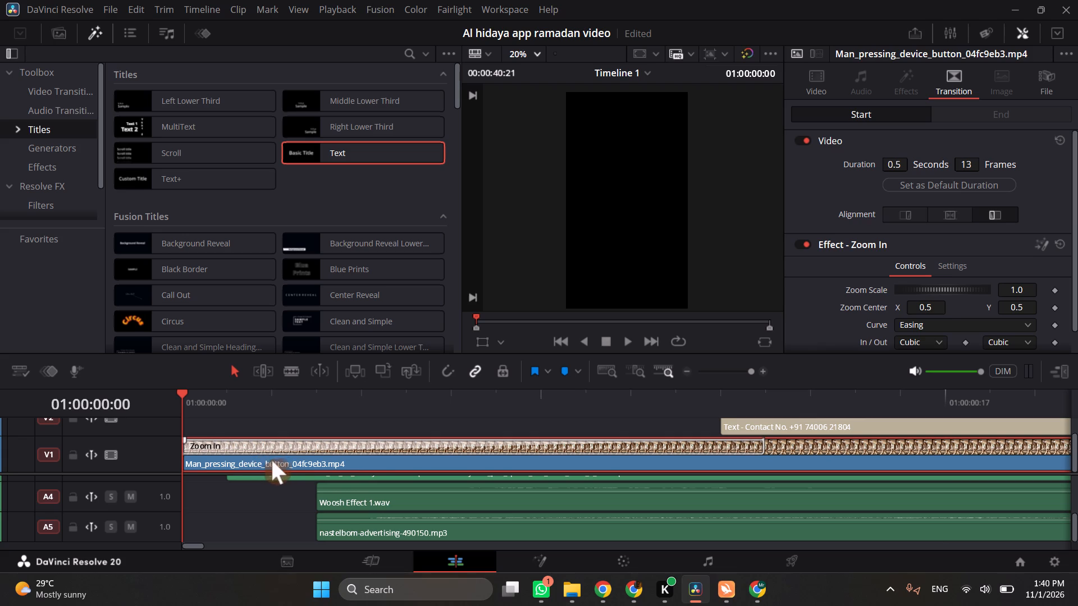
left_click_drag(252, 461, 309, 466)
Extend the end of the opening V1 clip to close the gap before the second clip.
scroll(376, 477, "right", 1)
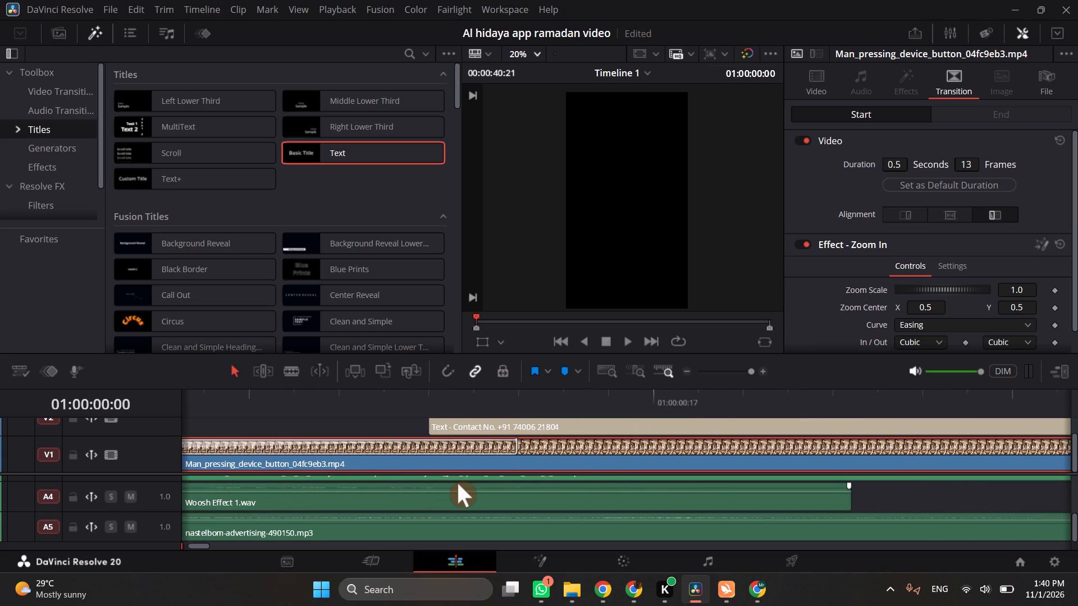
scroll(458, 483, "right", 2)
left_click_drag(729, 373, 741, 378)
left_click(322, 399)
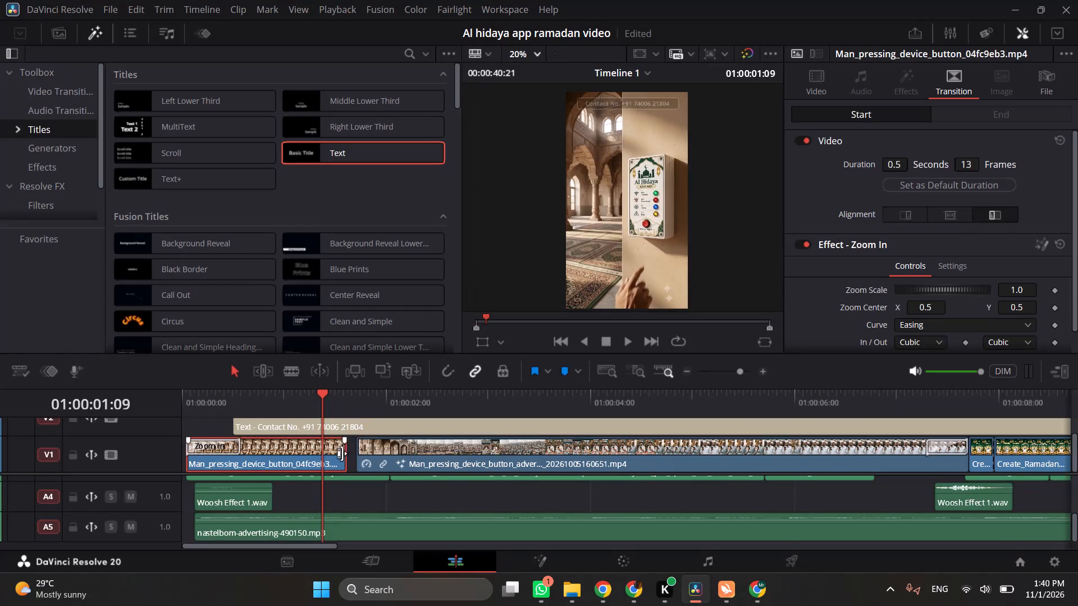
left_click_drag(341, 456, 352, 457)
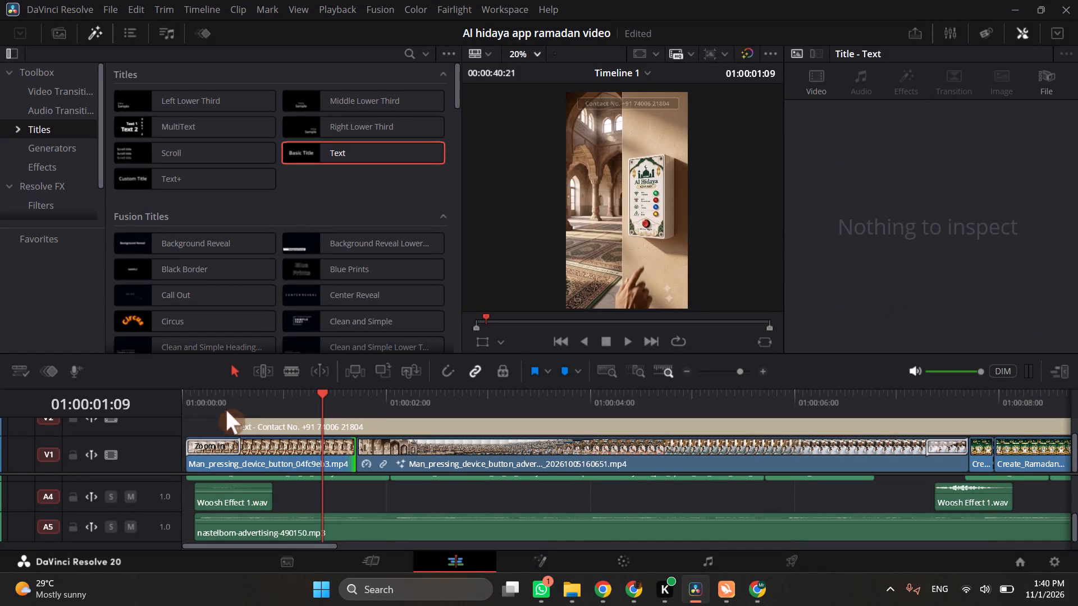
Play the timeline from the start to about 14 seconds to check the adjusted opening.
left_click_drag(223, 397, 152, 409)
key("space")
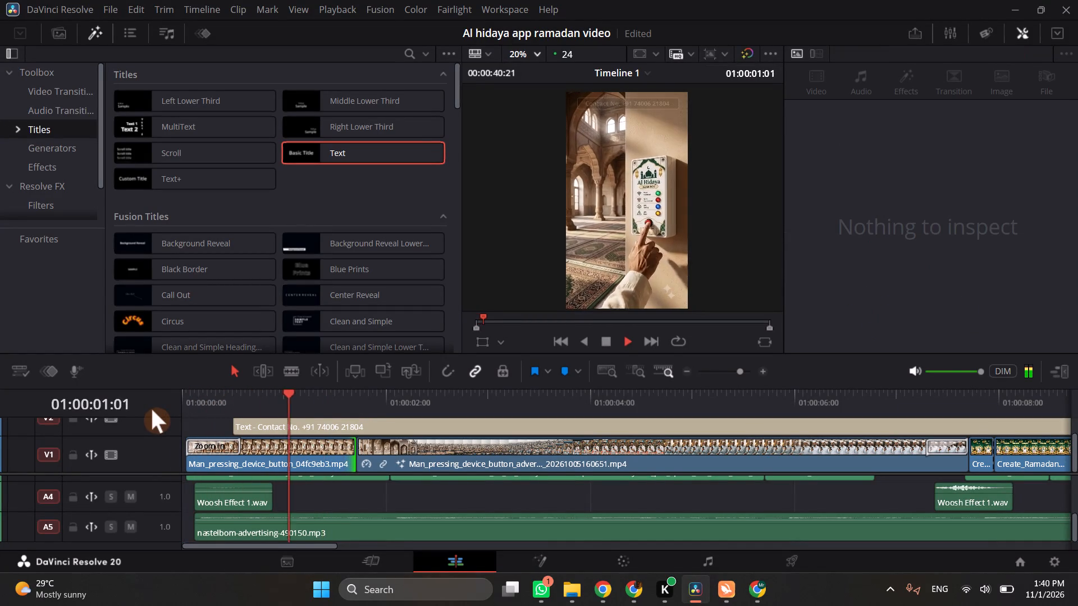
left_click(739, 369)
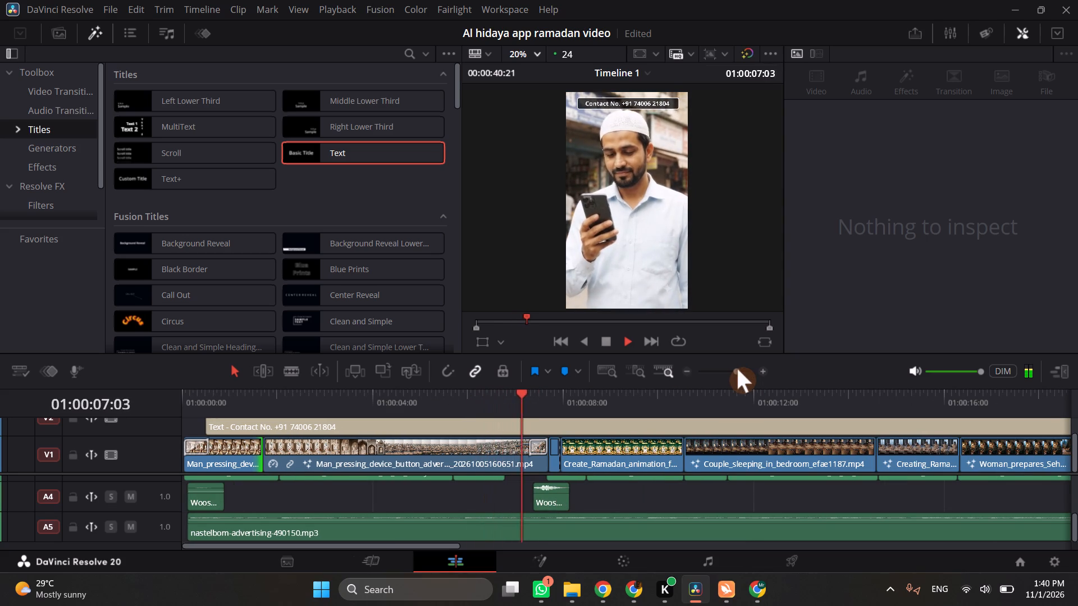
left_click(737, 369)
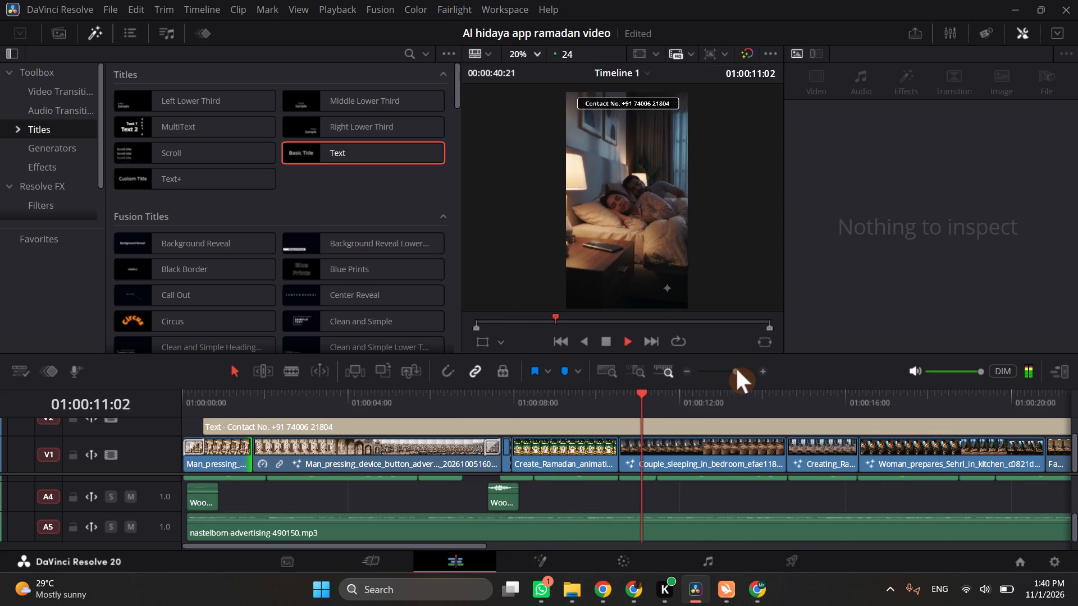
left_click(731, 370)
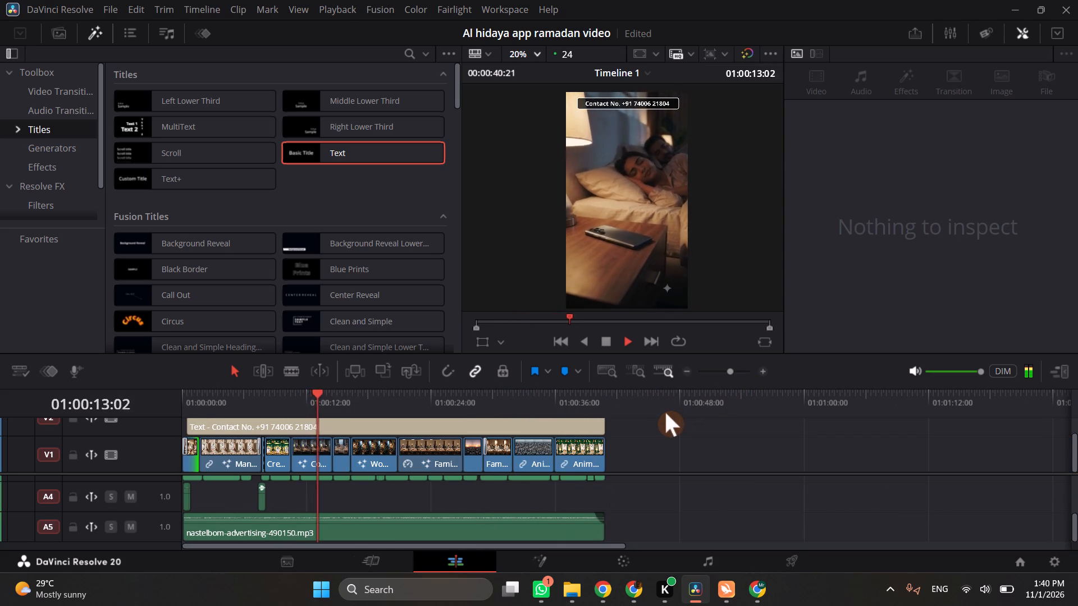
key("space")
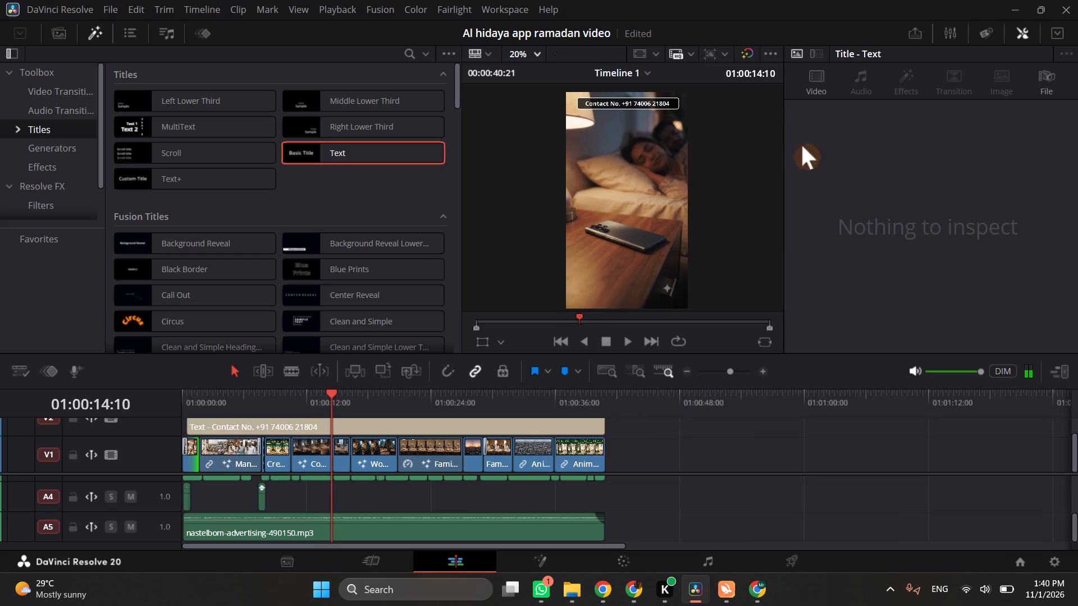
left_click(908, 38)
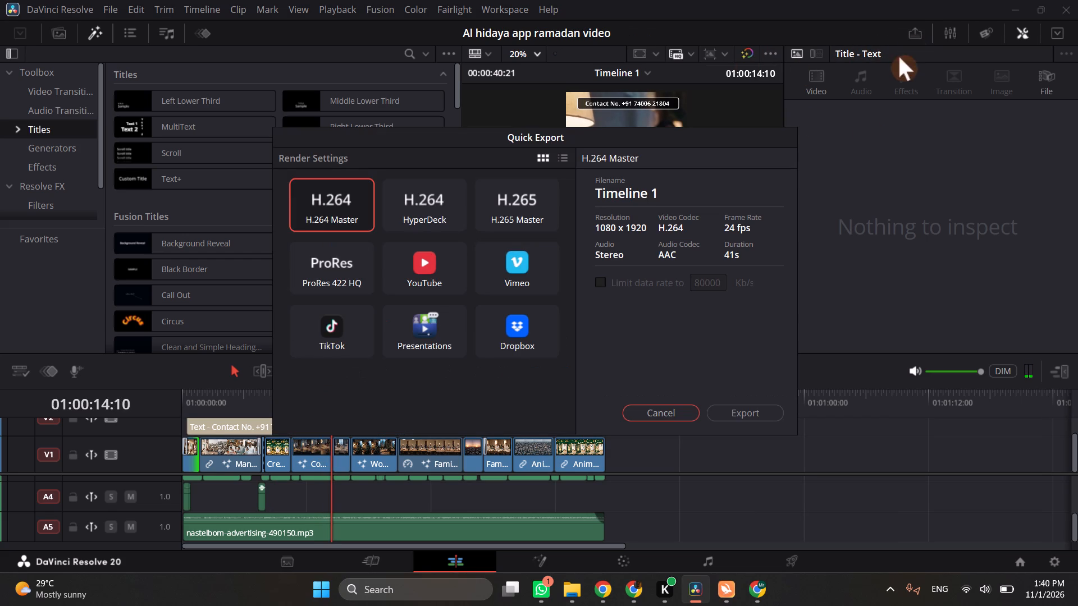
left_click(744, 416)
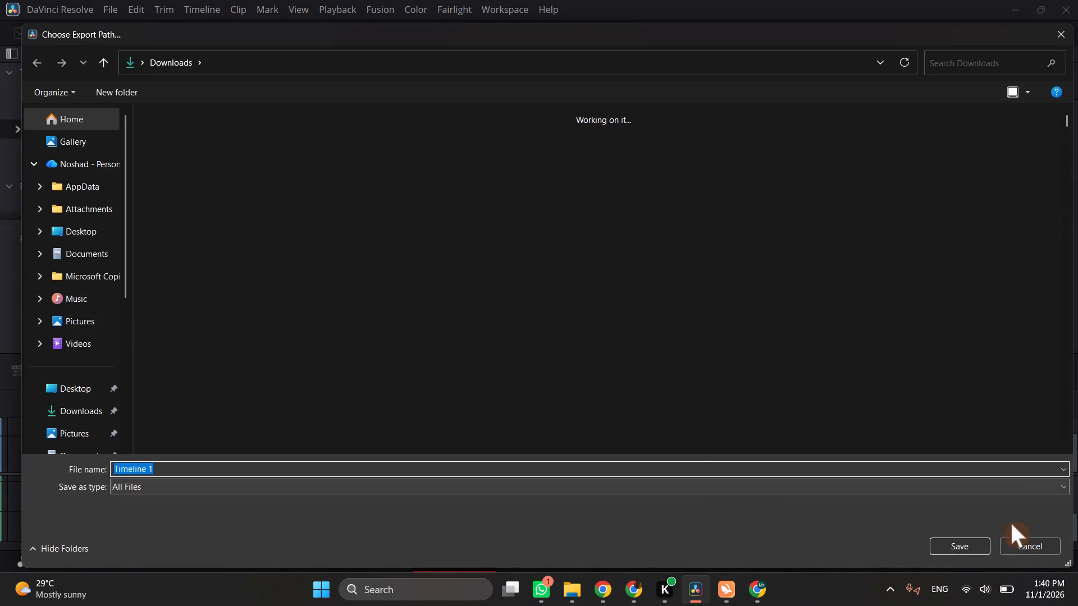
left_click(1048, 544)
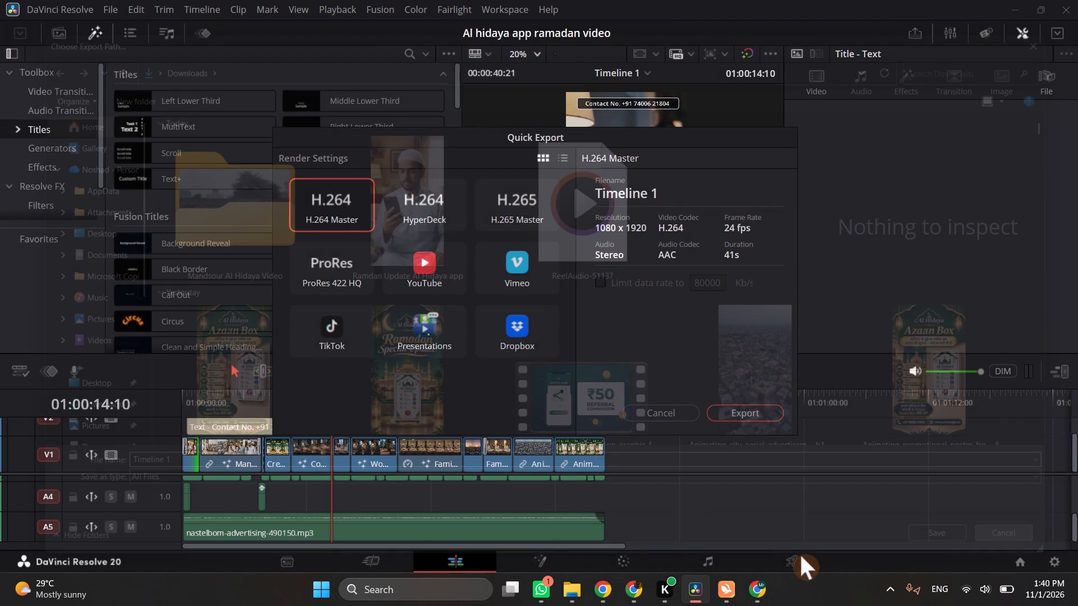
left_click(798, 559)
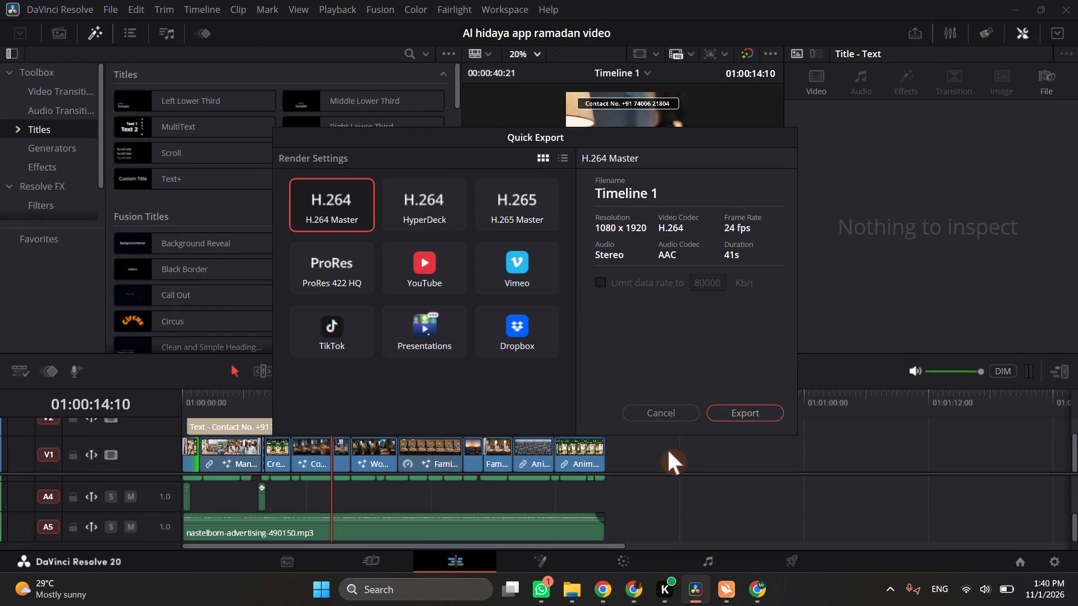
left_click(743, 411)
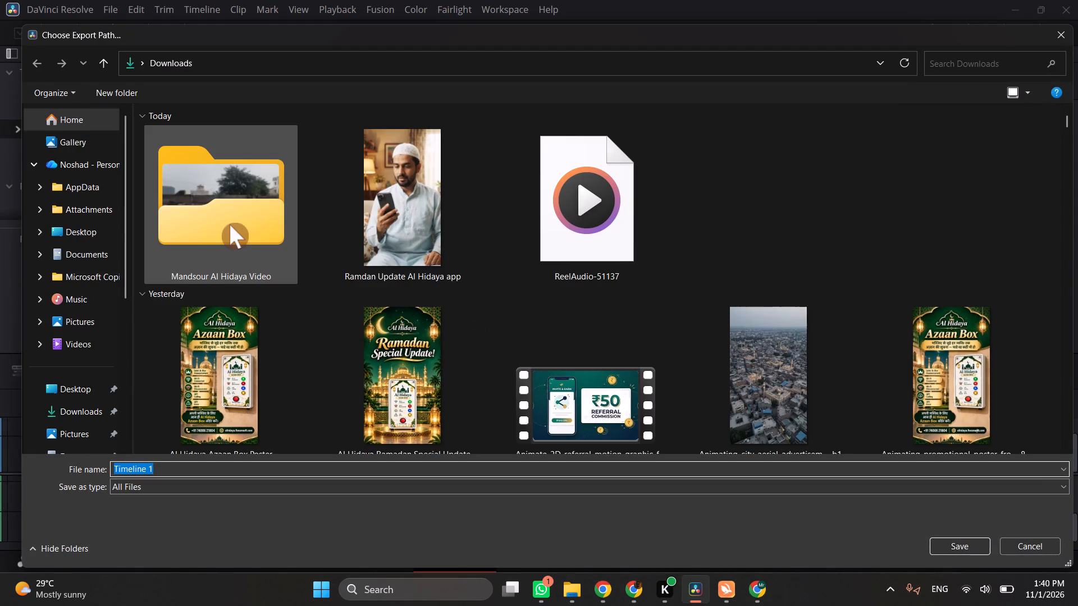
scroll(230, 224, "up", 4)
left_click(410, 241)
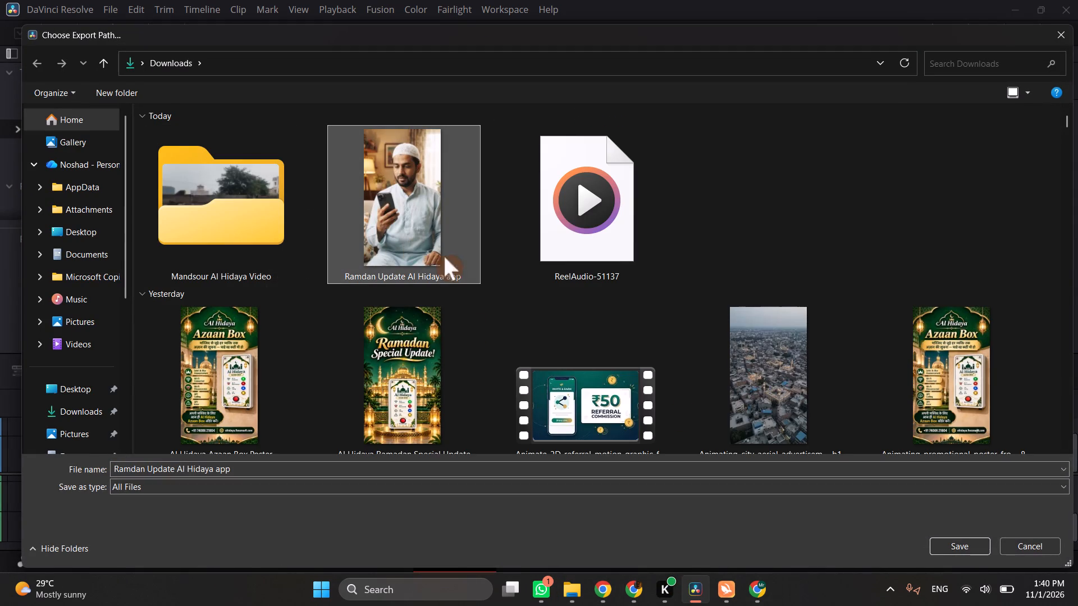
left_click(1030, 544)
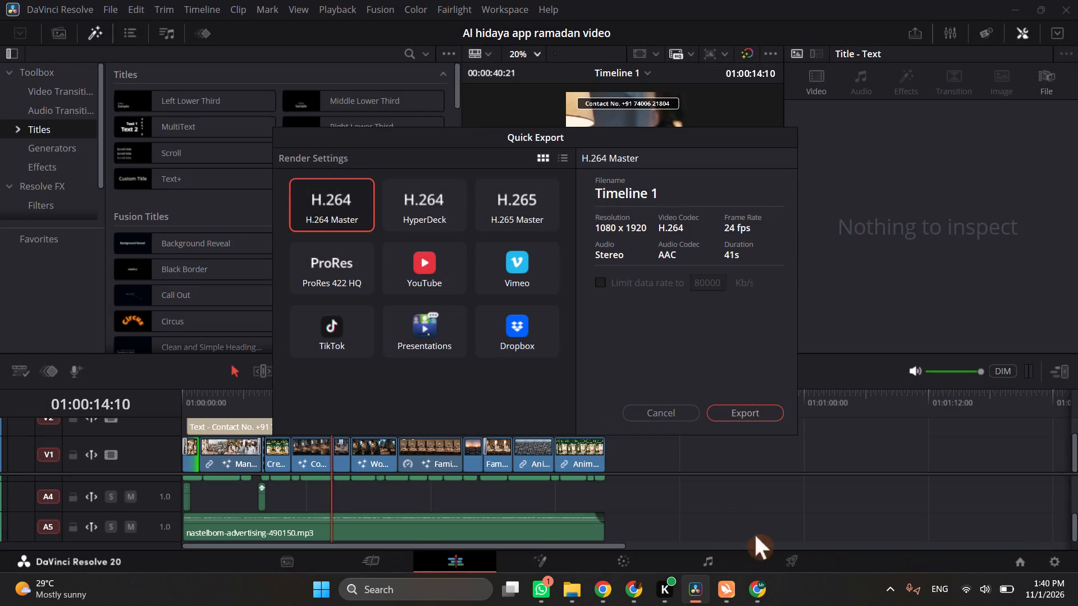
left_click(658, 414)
Switch to the Deliver page and set the render file to Ramdan Update Al Hidaya app 1 in the Downloads folder.
left_click(782, 557)
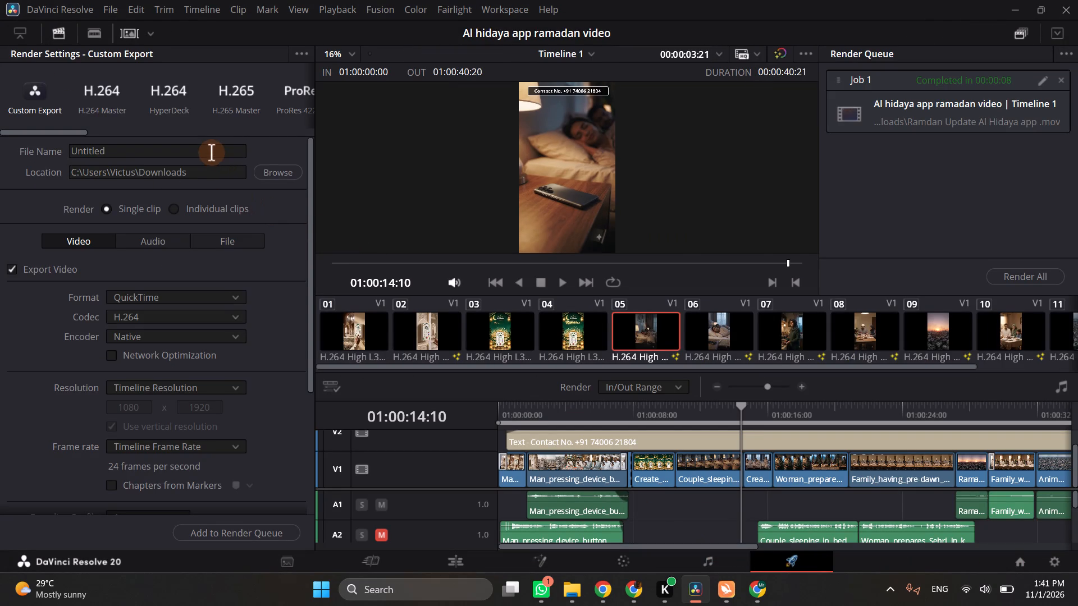
left_click(276, 176)
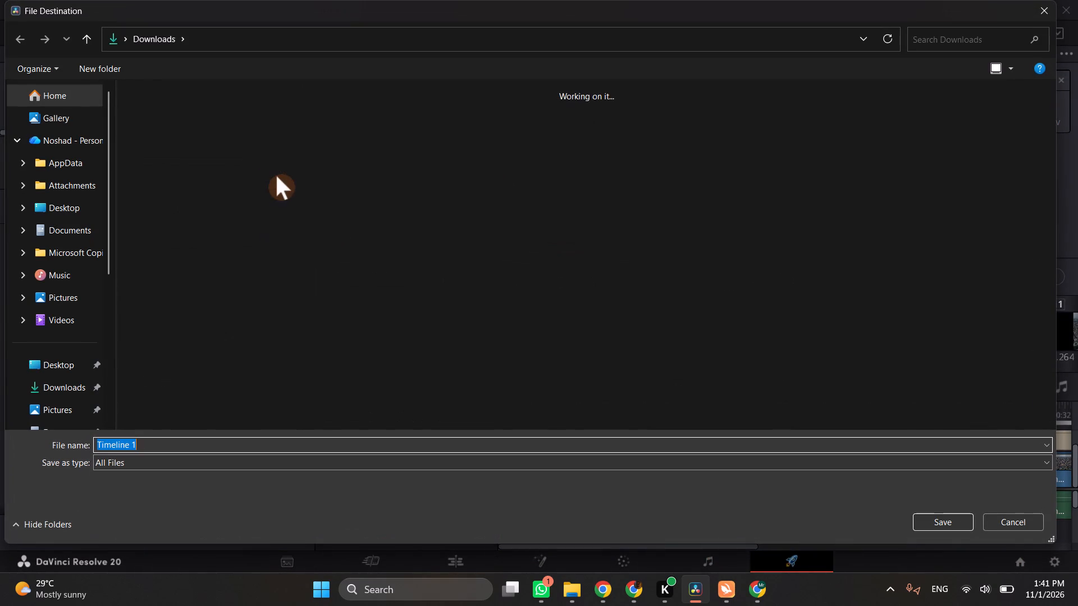
left_click(389, 226)
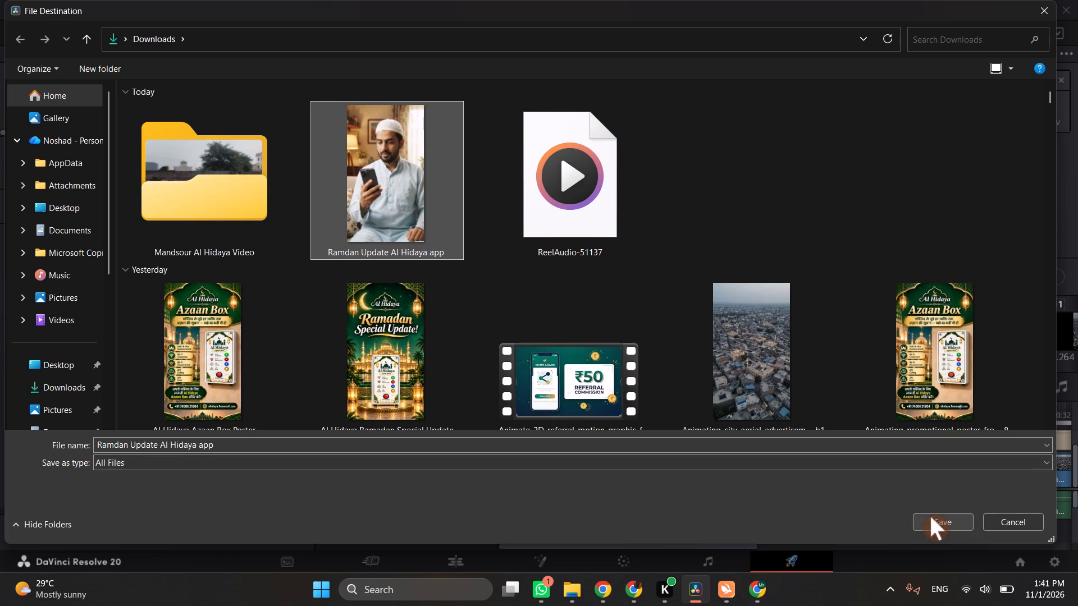
left_click(346, 436)
left_click(392, 444)
left_click(414, 443)
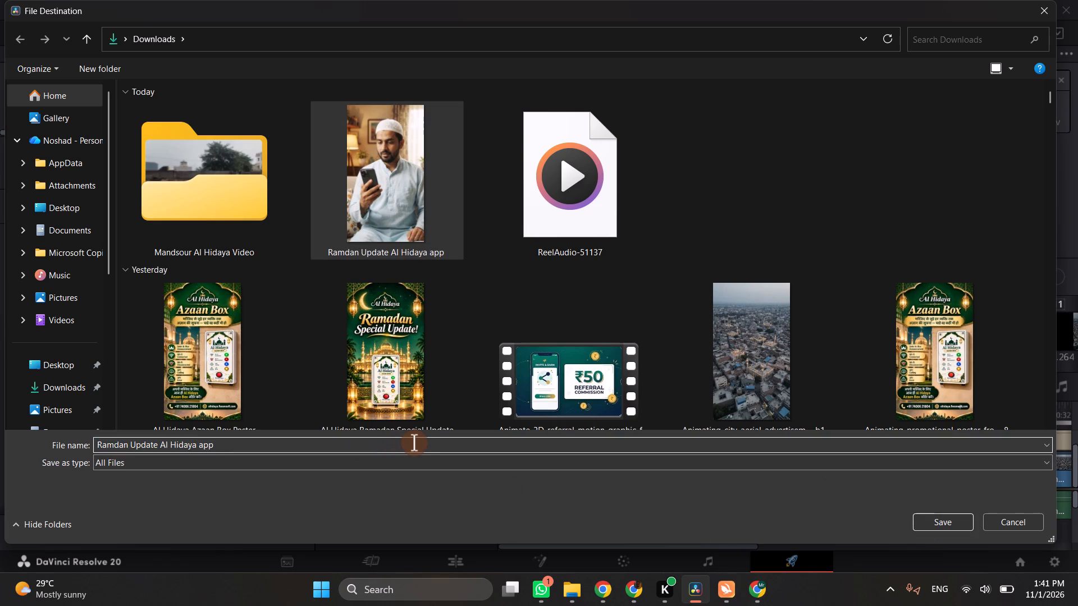
key("1")
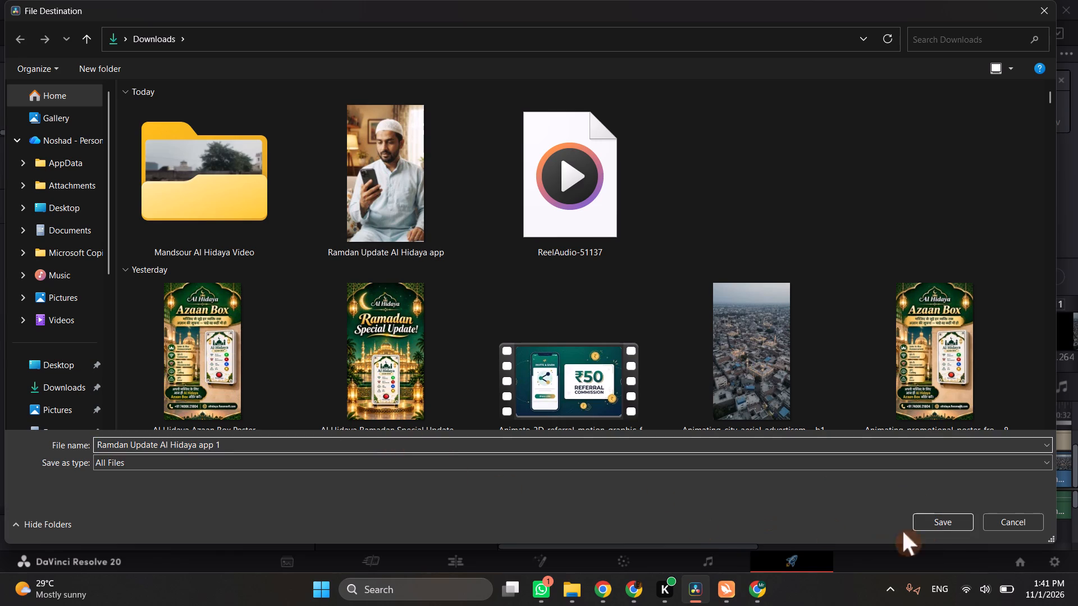
left_click(947, 524)
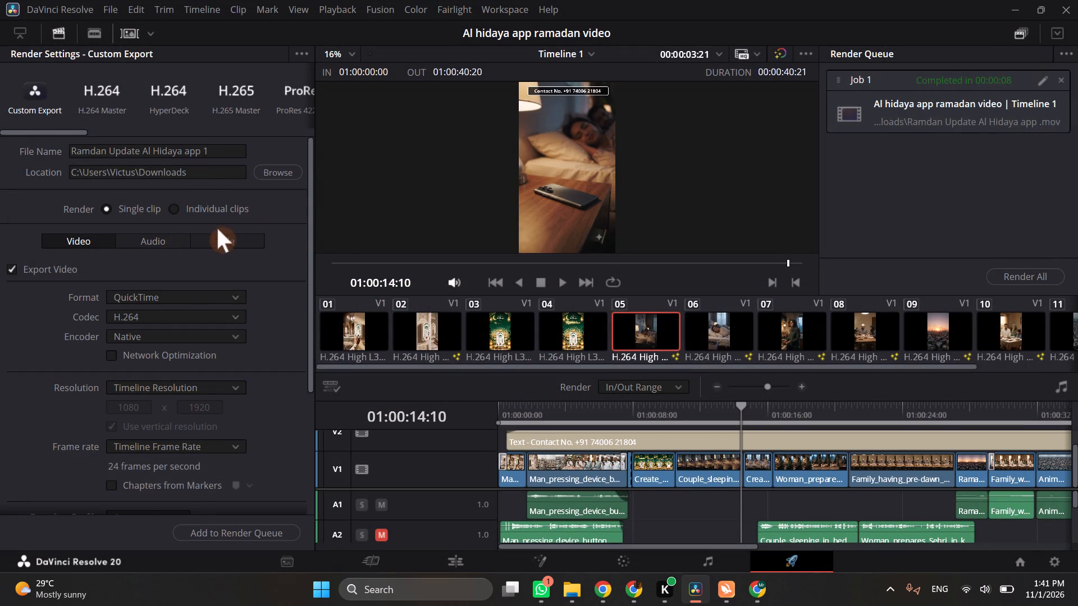
Replace the completed job in the render queue with Ramdan Update Al Hidaya app 1 and render it.
scroll(225, 324, "down", 3)
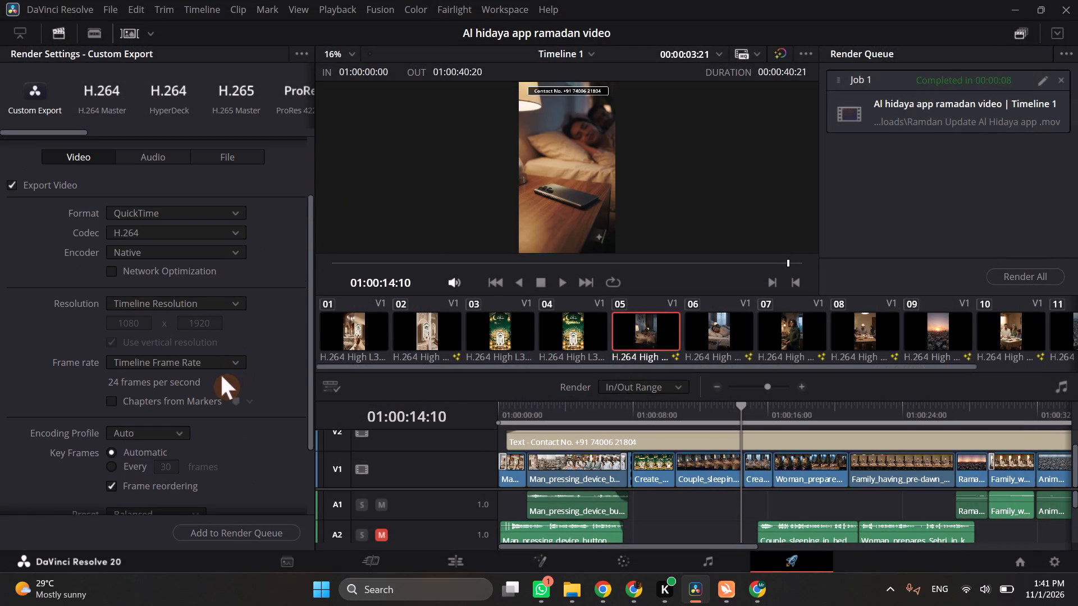
scroll(221, 375, "down", 5)
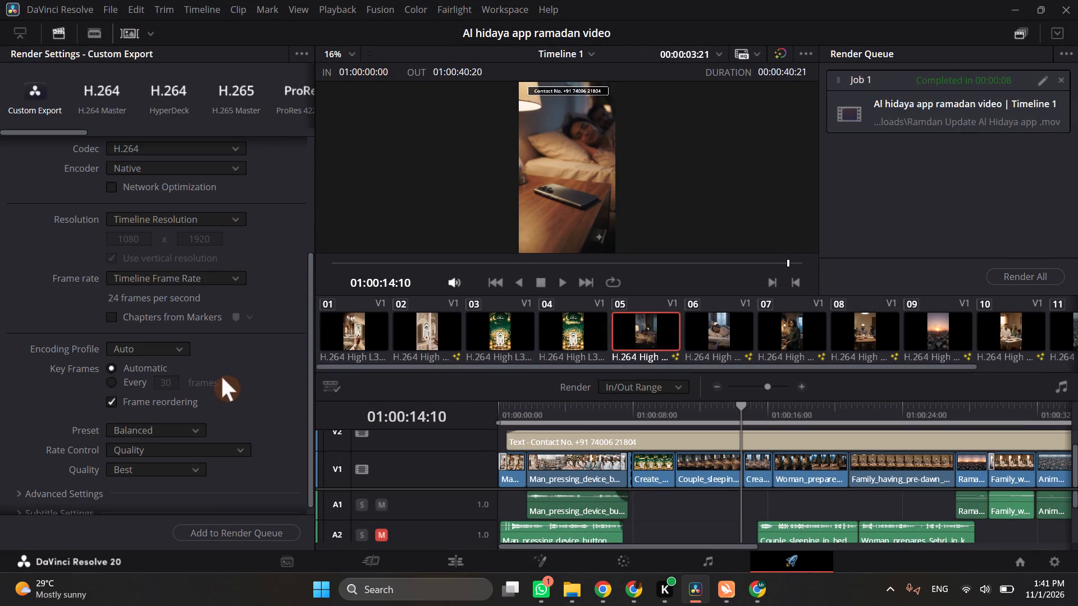
left_click(240, 528)
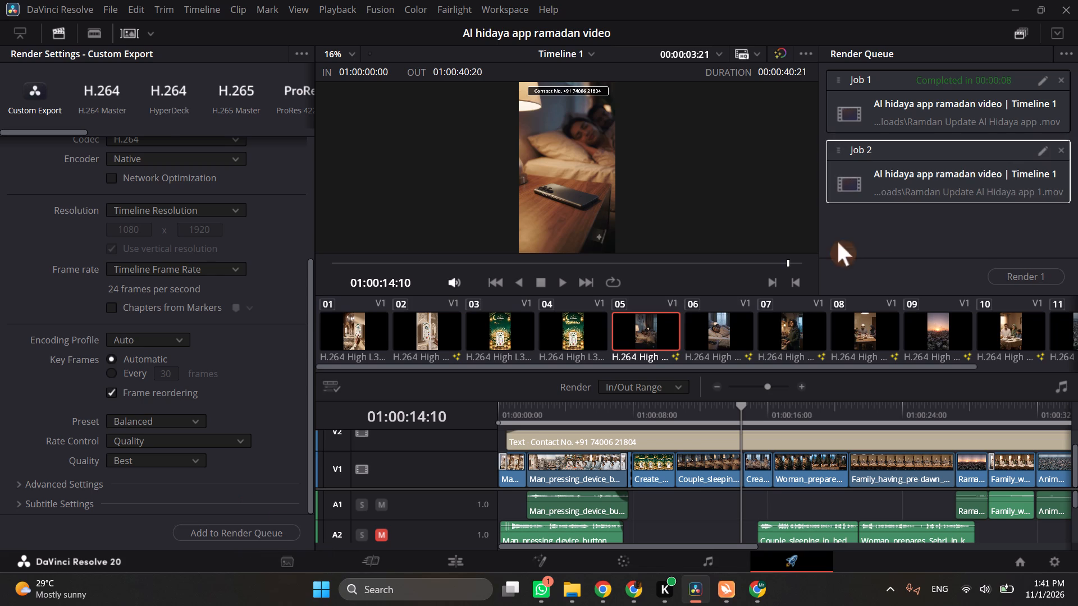
left_click(1061, 80)
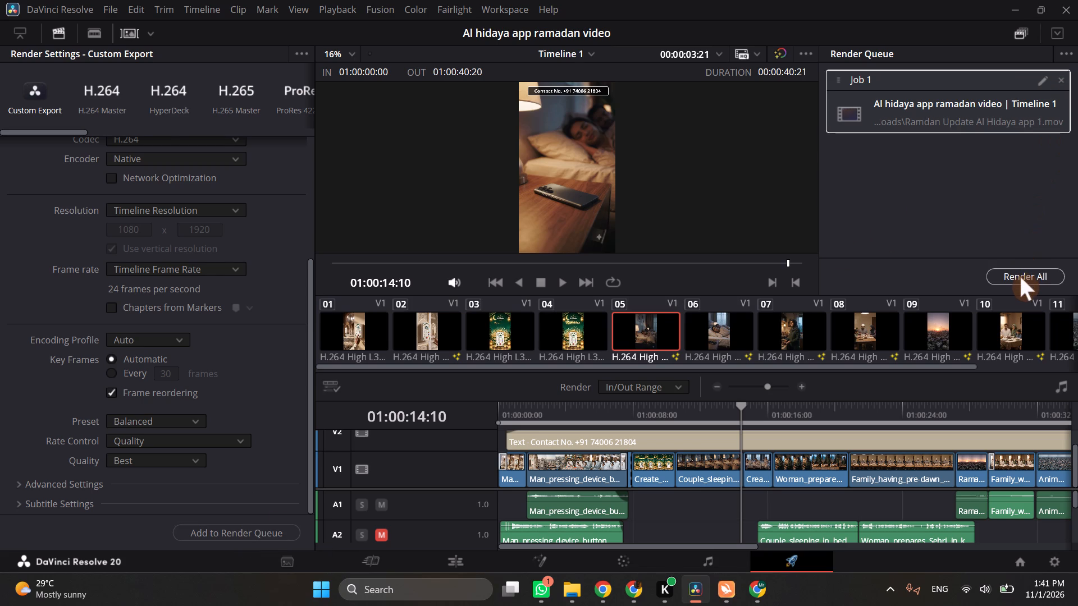
left_click(1020, 277)
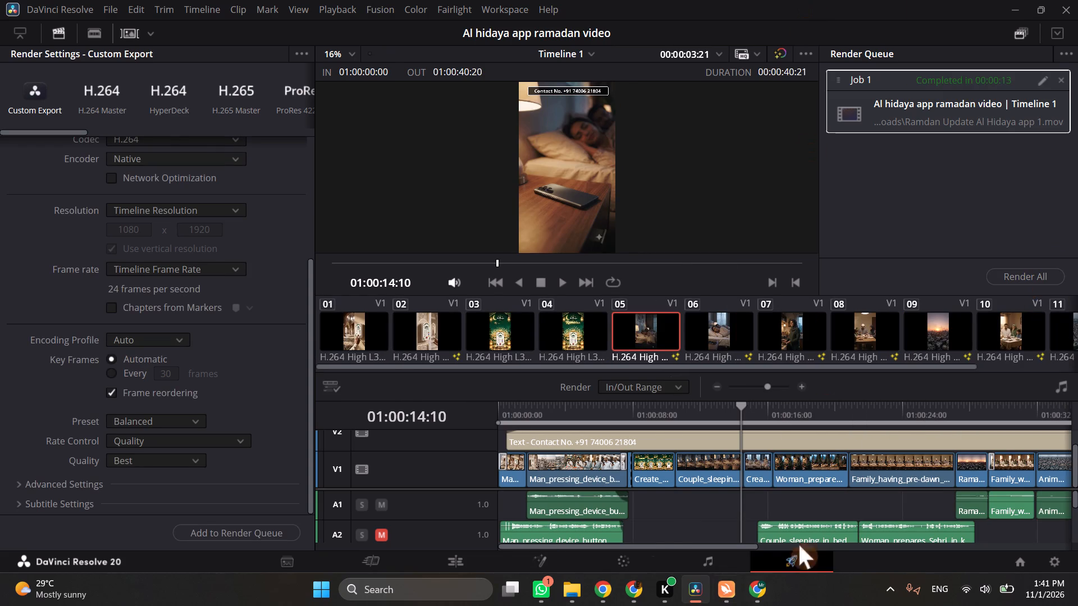
Switch to File Explorer and open the rendered video Ramdan Update Al Hidaya app 1 from Downloads in Media Player.
left_click(572, 597)
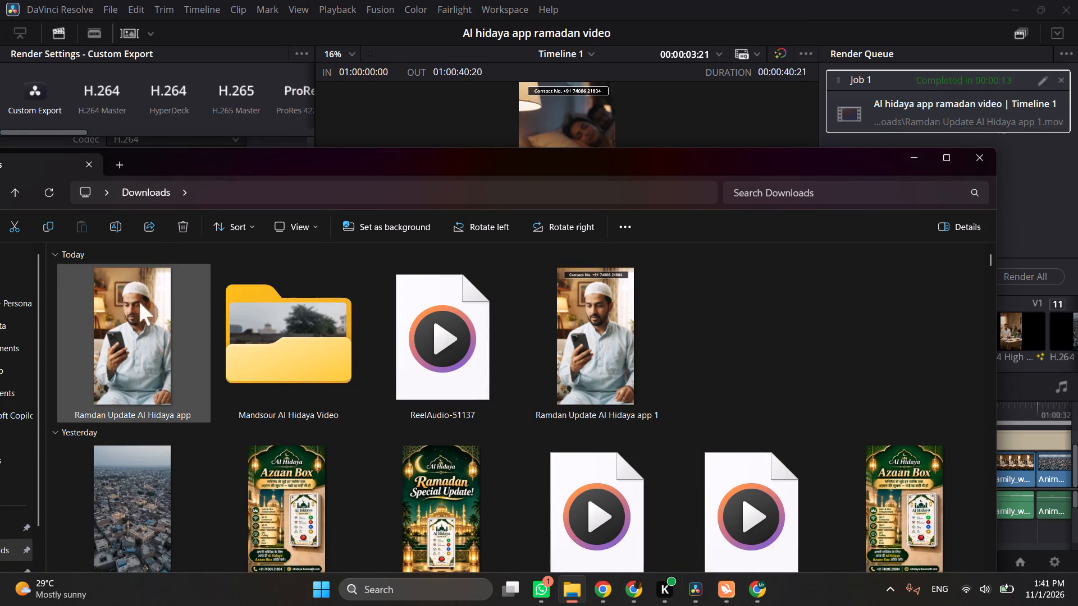
left_click(38, 193)
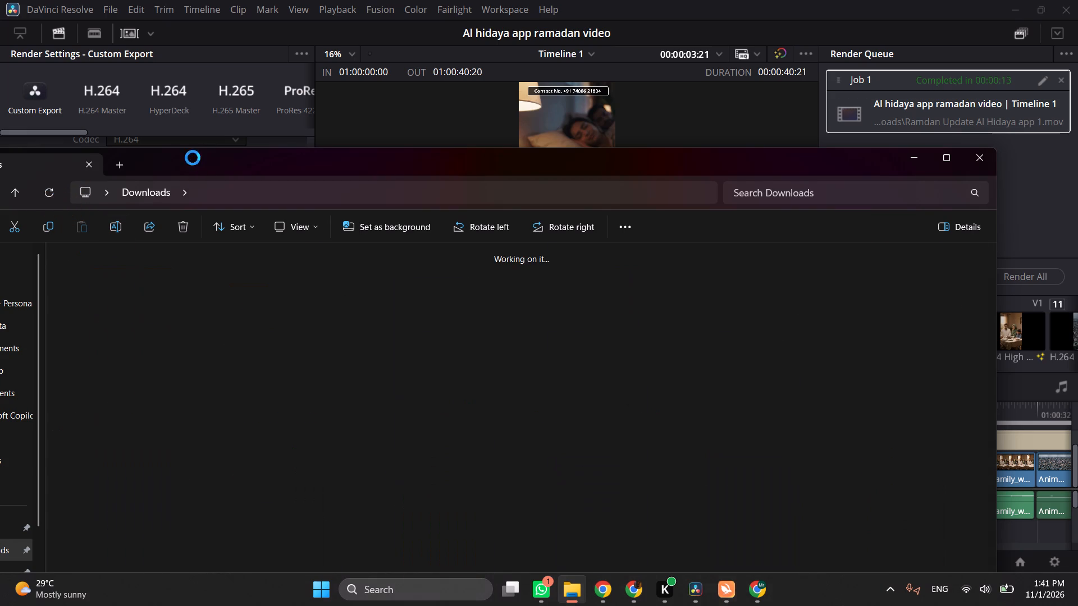
left_click_drag(201, 163, 289, 132)
scroll(327, 338, "up", 14)
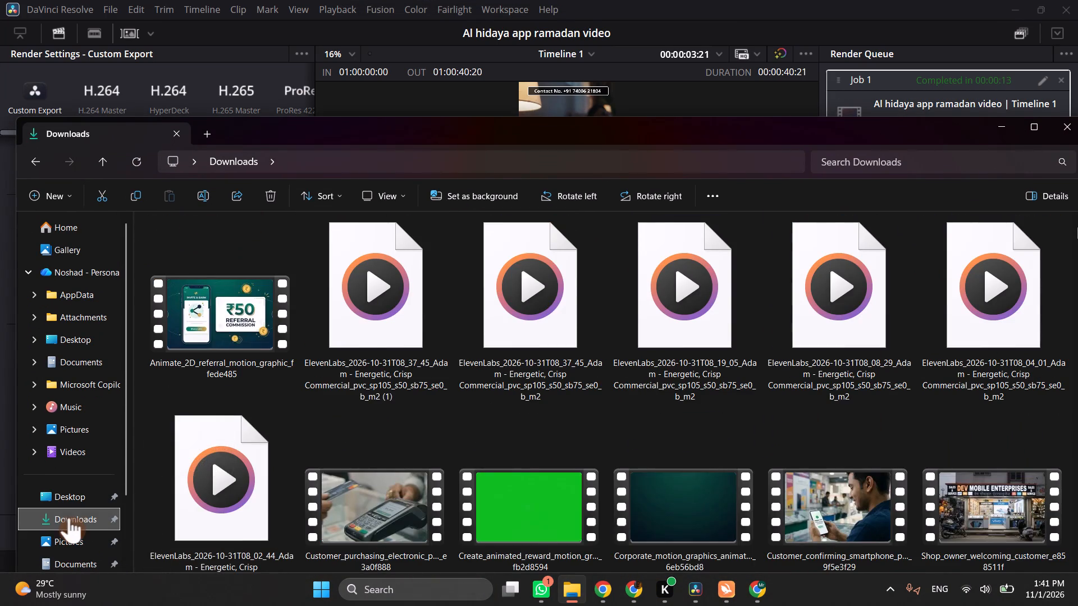
left_click(69, 517)
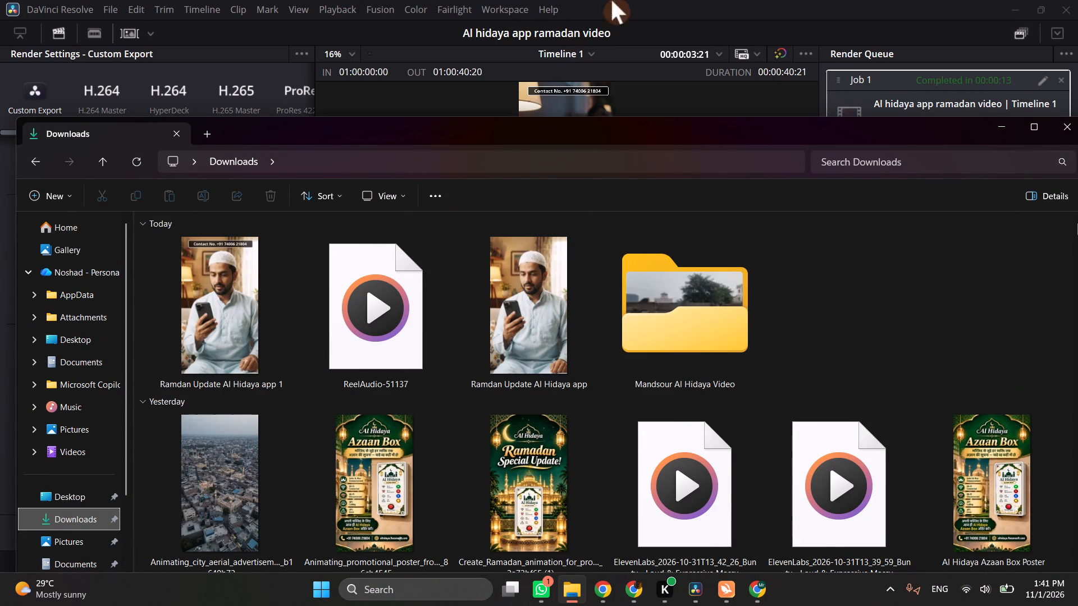
double_click(225, 293)
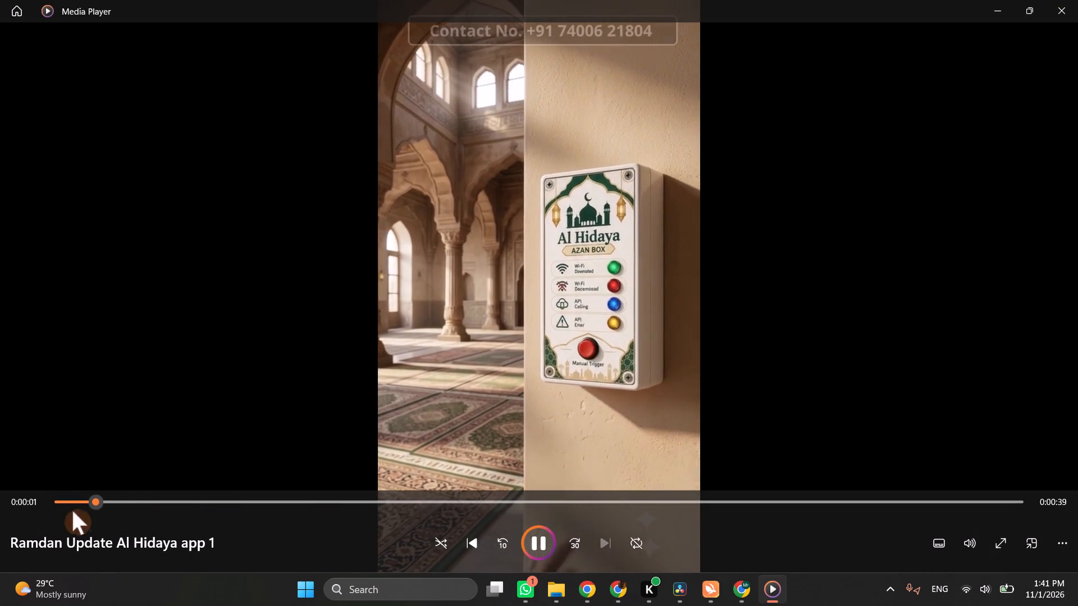
Replay the first seconds of the rendered video several times from the start to check its opening frames.
left_click_drag(71, 497, 52, 497)
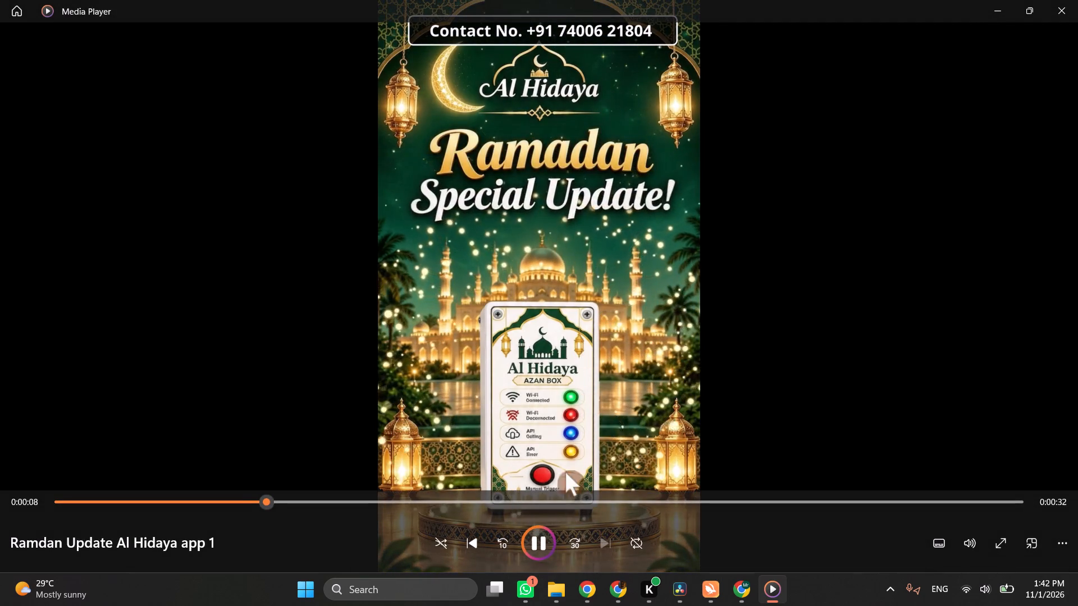
left_click_drag(77, 503, 51, 507)
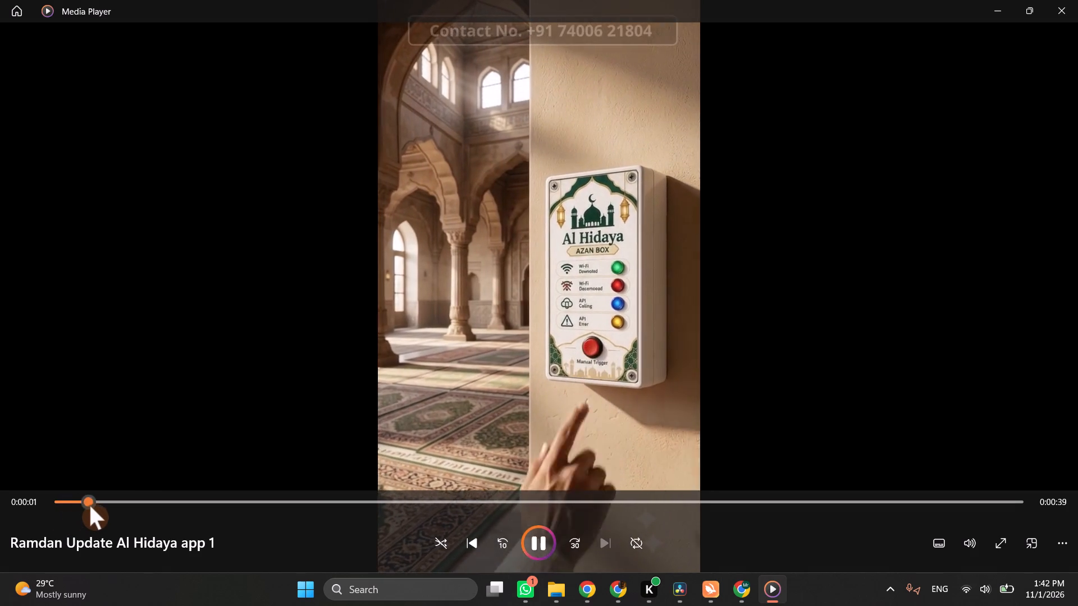
left_click_drag(79, 505, 70, 508)
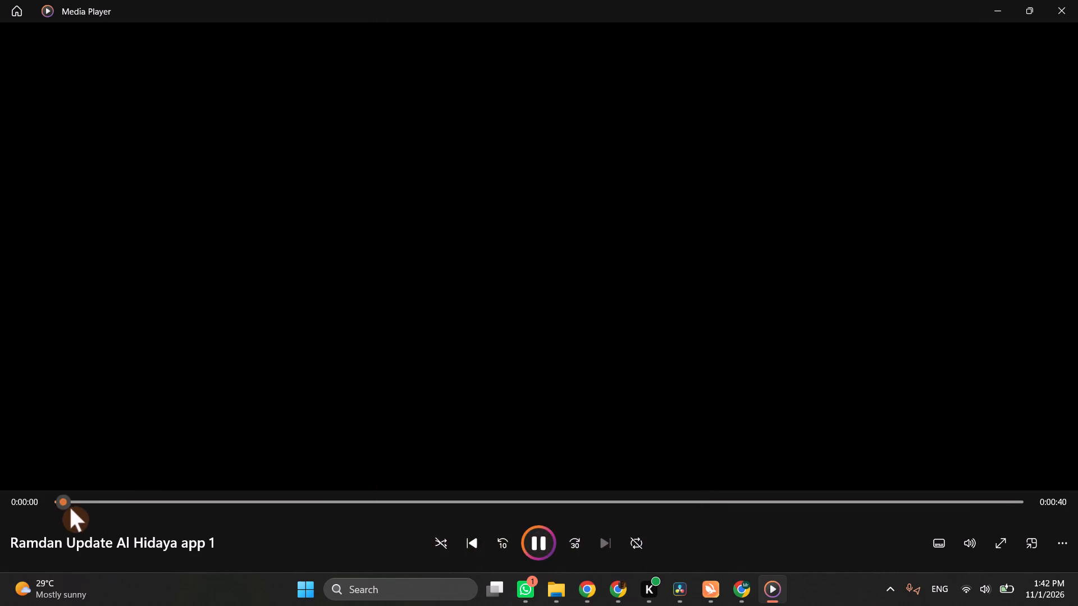
left_click_drag(70, 508, 36, 506)
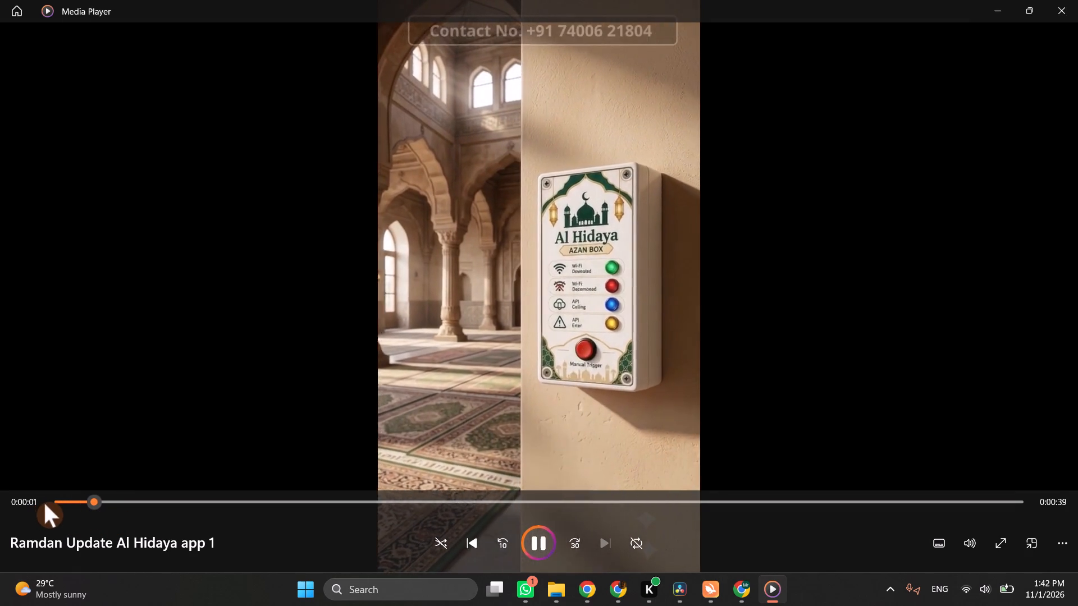
left_click_drag(89, 495, 20, 497)
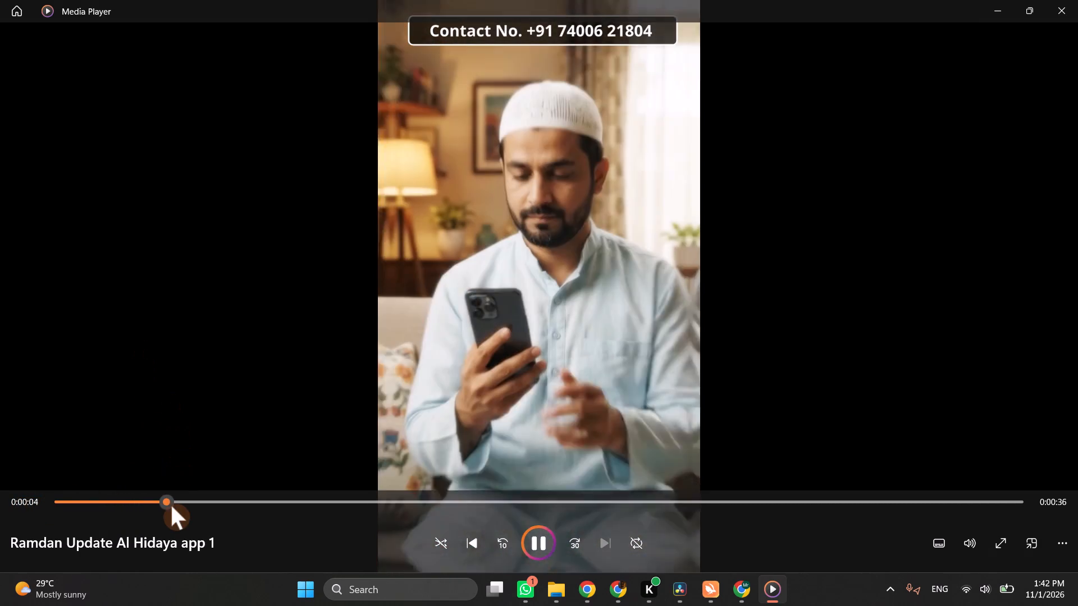
left_click_drag(152, 504, 21, 511)
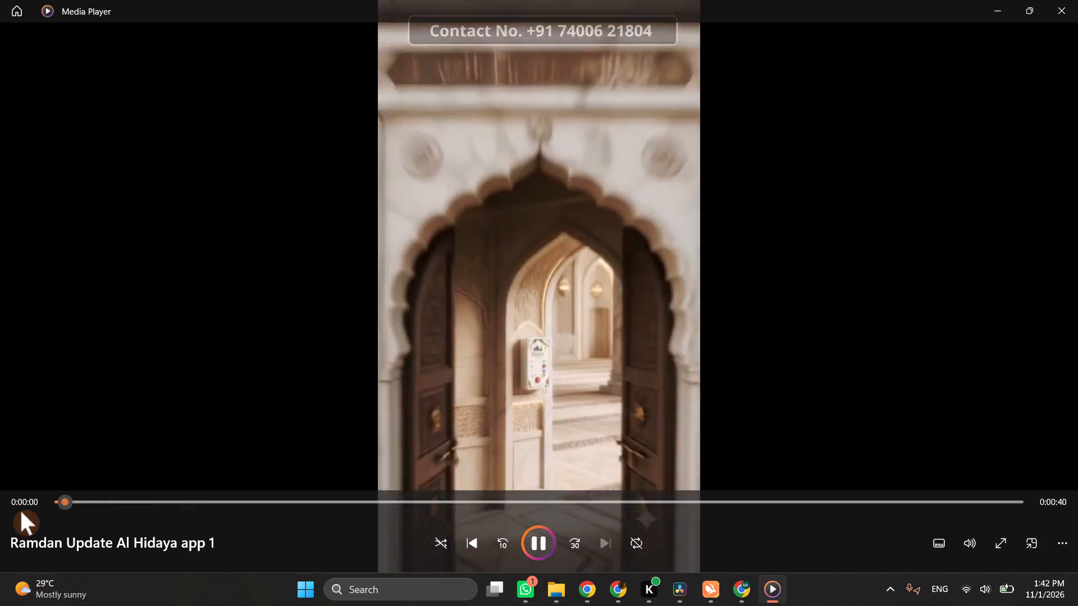
Watch the rendered video Ramdan Update Al Hidaya app 1 from the start through to its end, and close the player.
left_click_drag(21, 511, 3, 512)
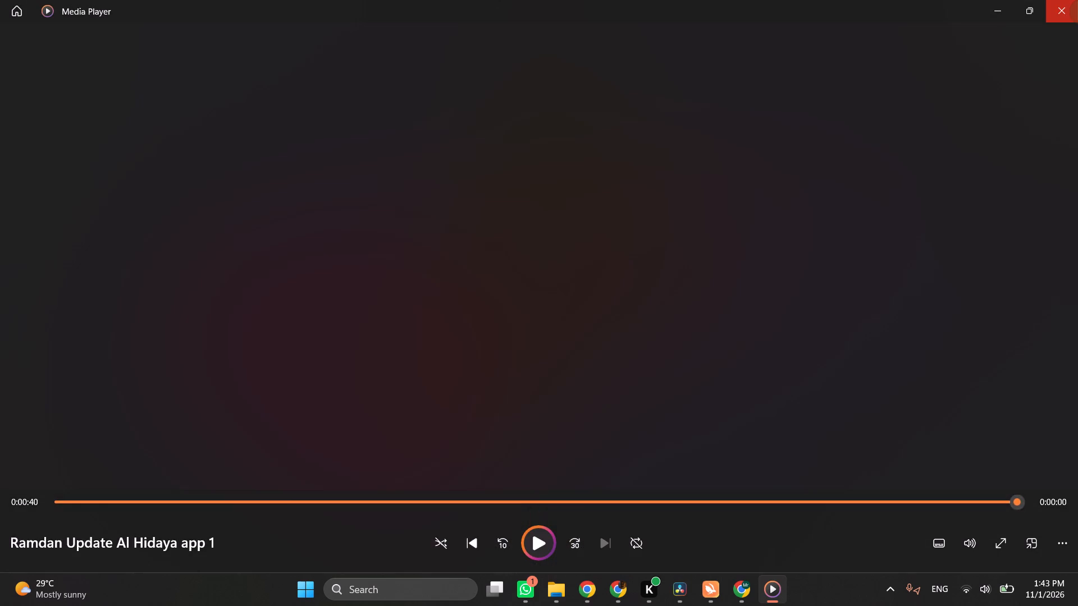
left_click(1077, 0)
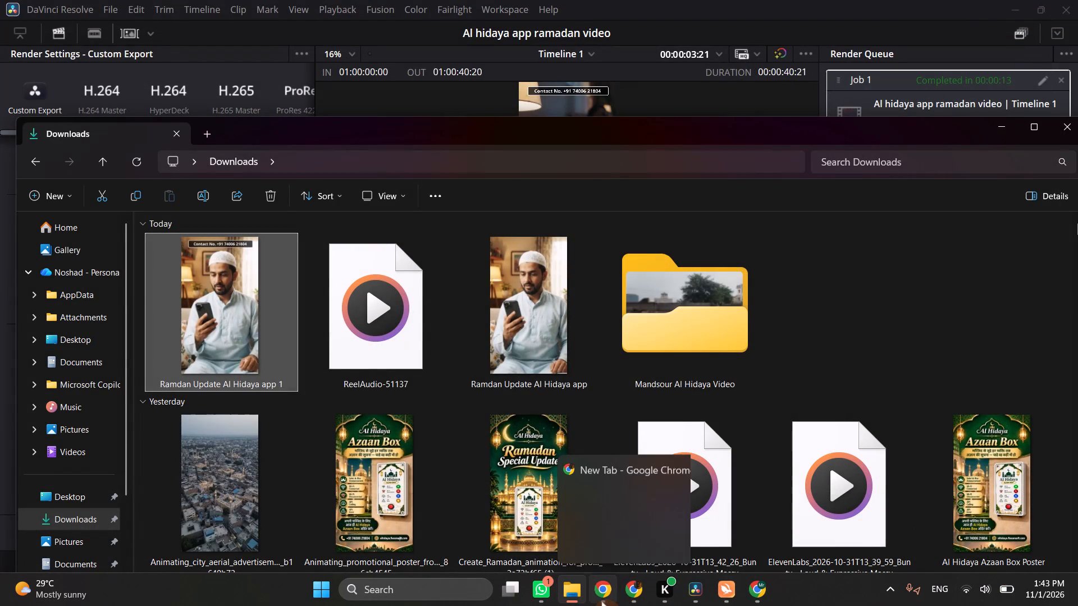
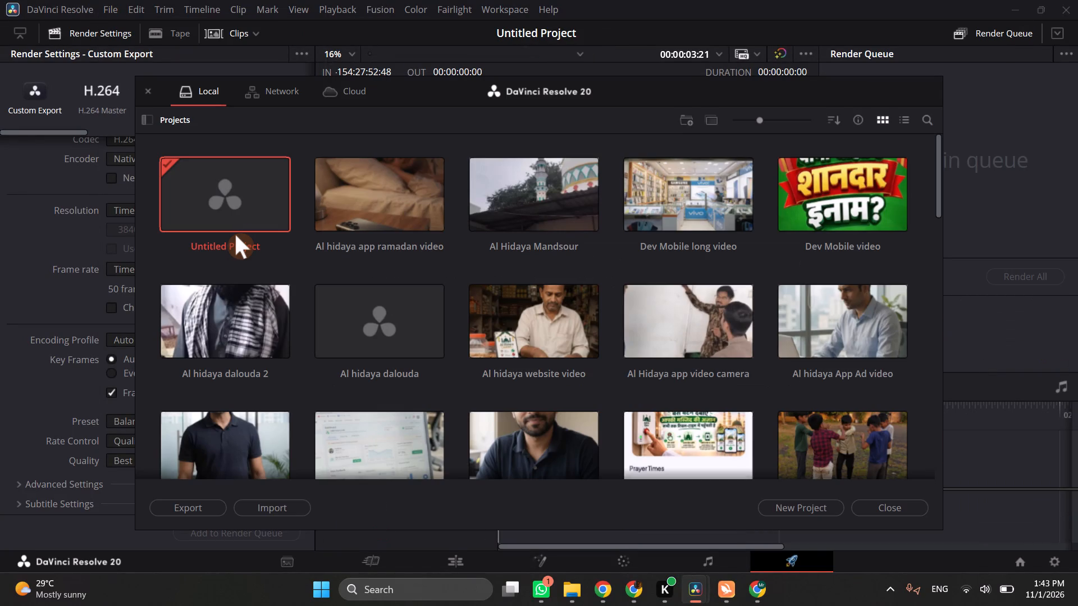
Open the Al Hidaya Mandsour project from the local project library.
scroll(316, 232, "up", 1)
double_click(509, 215)
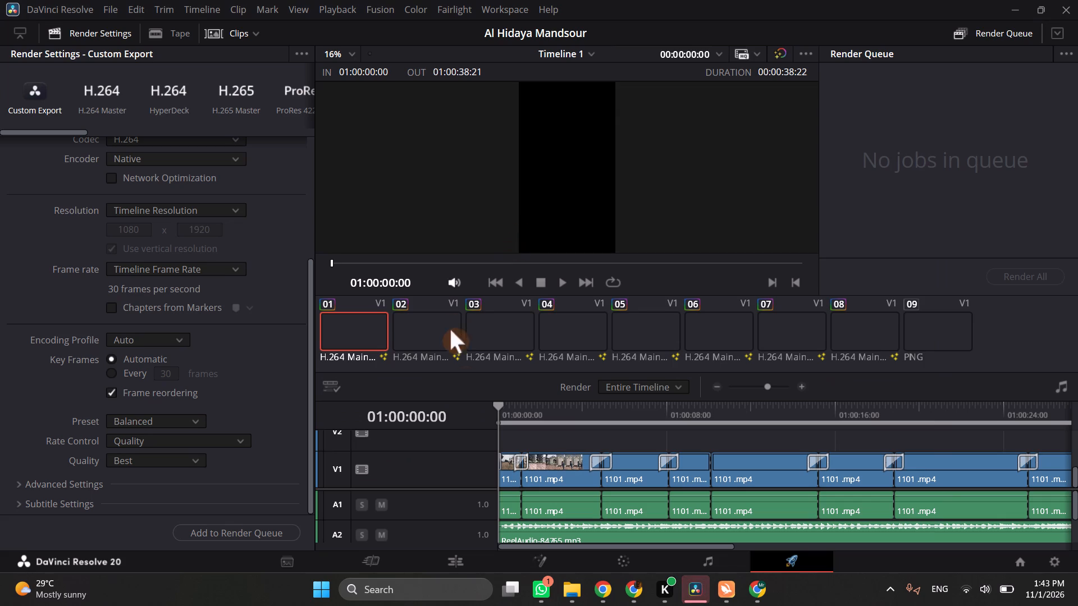
Switch to the Edit page and play the opening seconds of the timeline from the start.
left_click(469, 558)
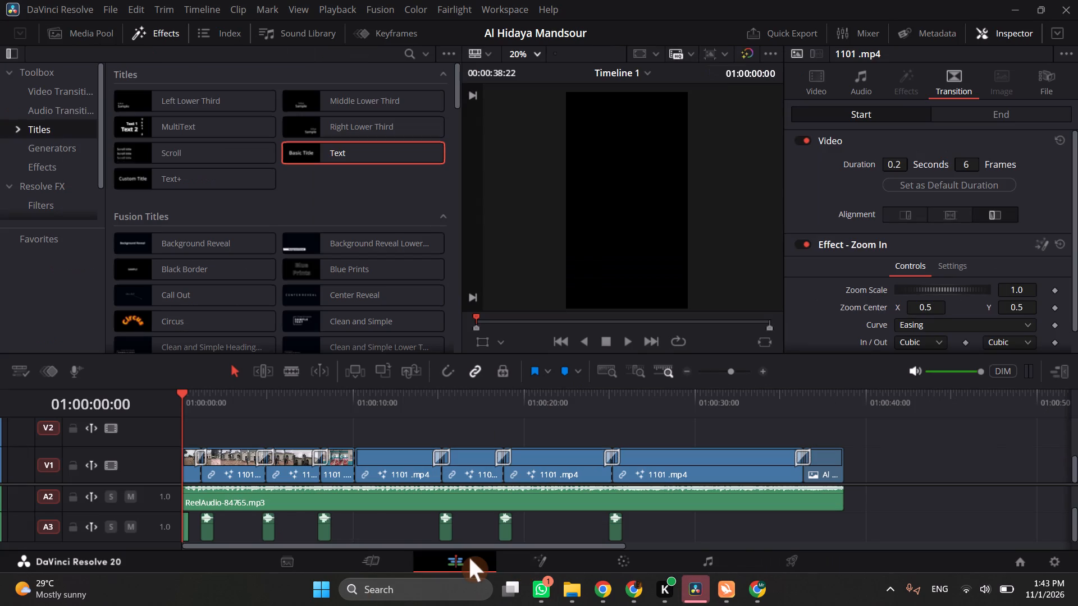
left_click_drag(184, 400, 111, 401)
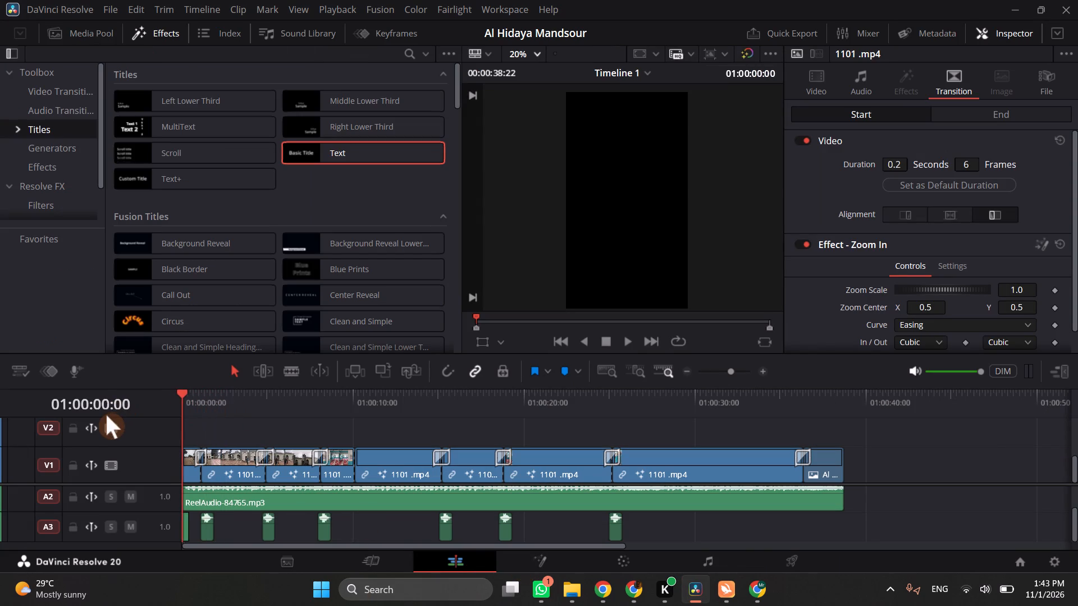
key("space")
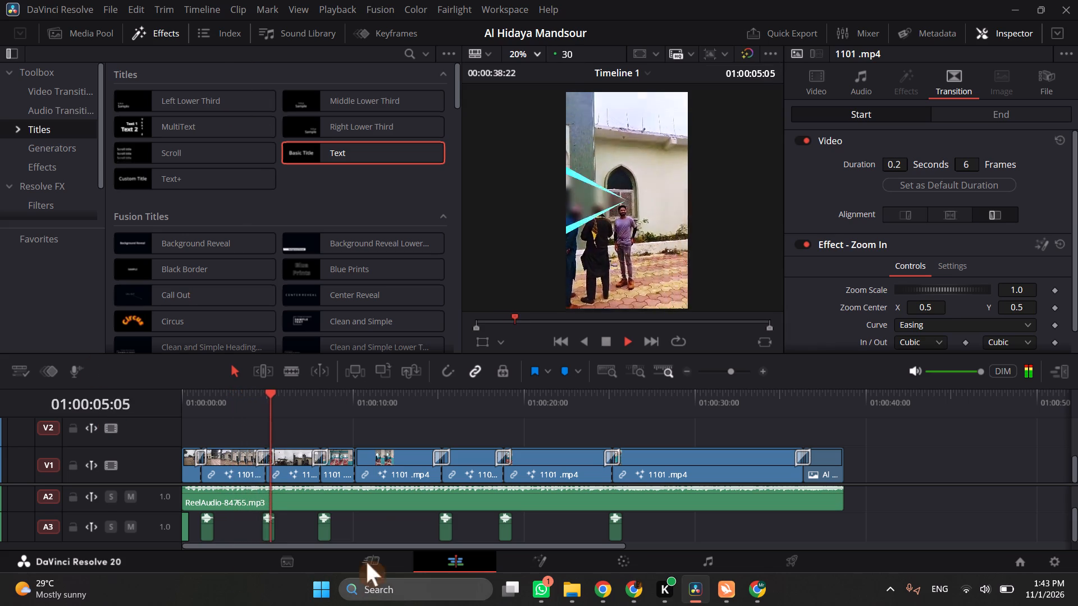
key("space")
left_click_drag(218, 400, 139, 416)
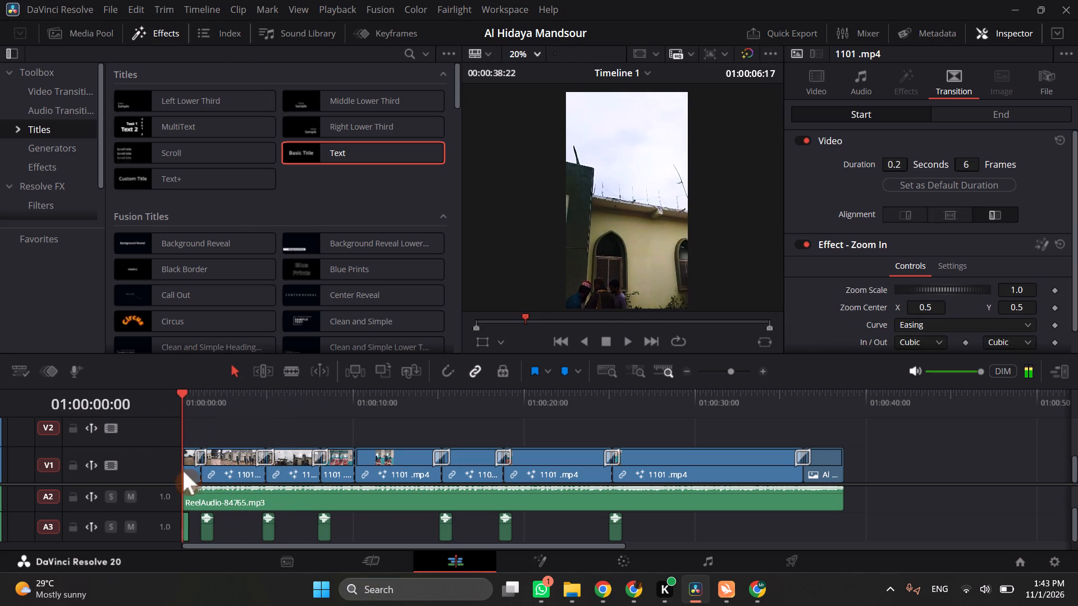
Preview ReelAudio-51137.mp3 in the Media Pool and place it on audio track A2 near the end of the video.
left_click(86, 33)
scroll(323, 159, "up", 1)
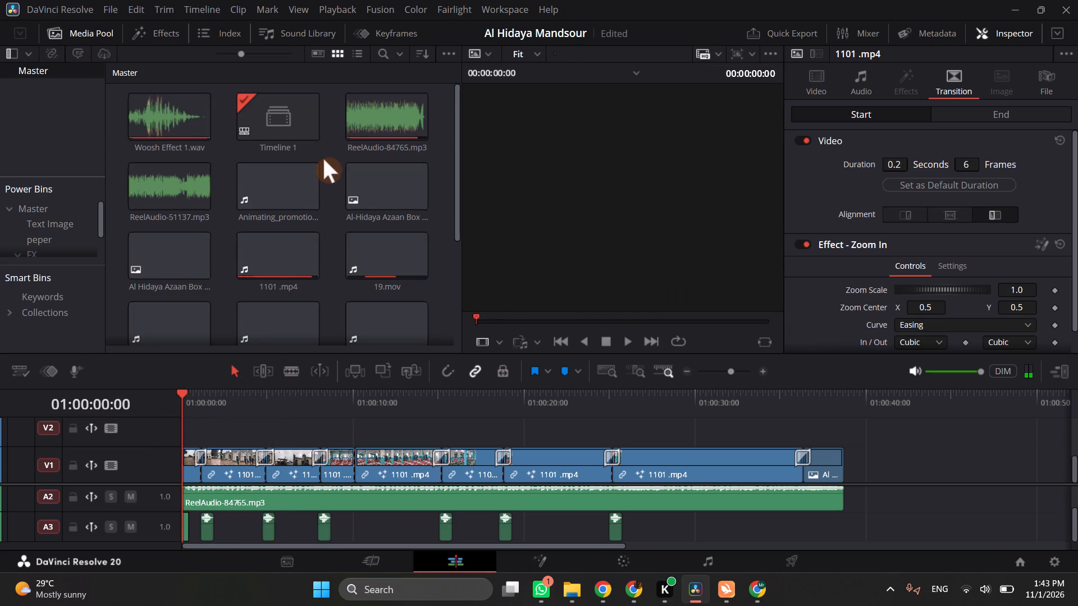
scroll(323, 159, "up", 1)
left_click(160, 190)
key("space")
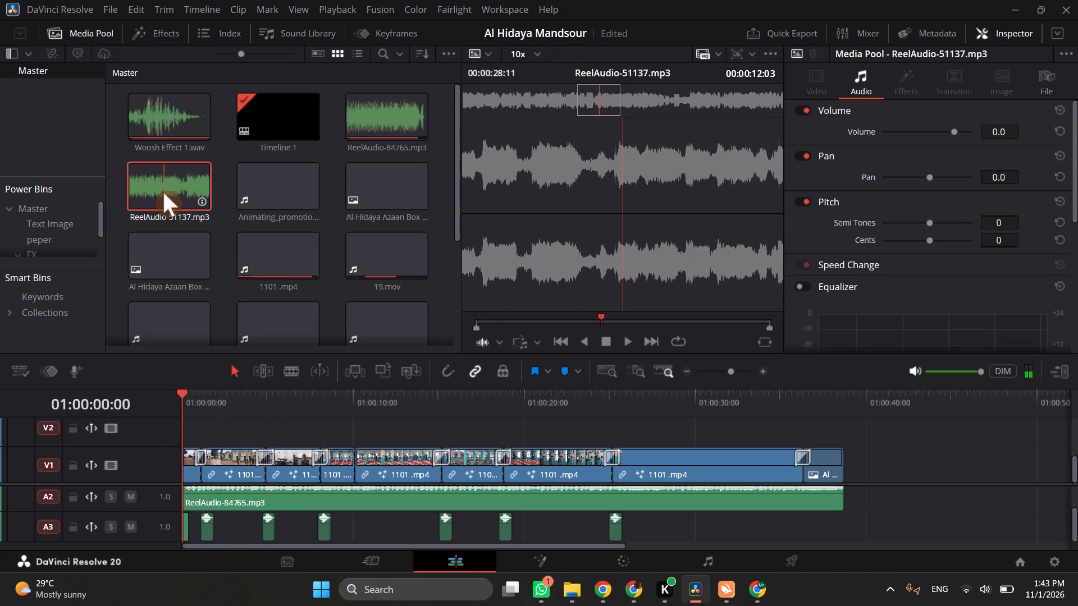
left_click(163, 192)
left_click_drag(170, 190, 822, 498)
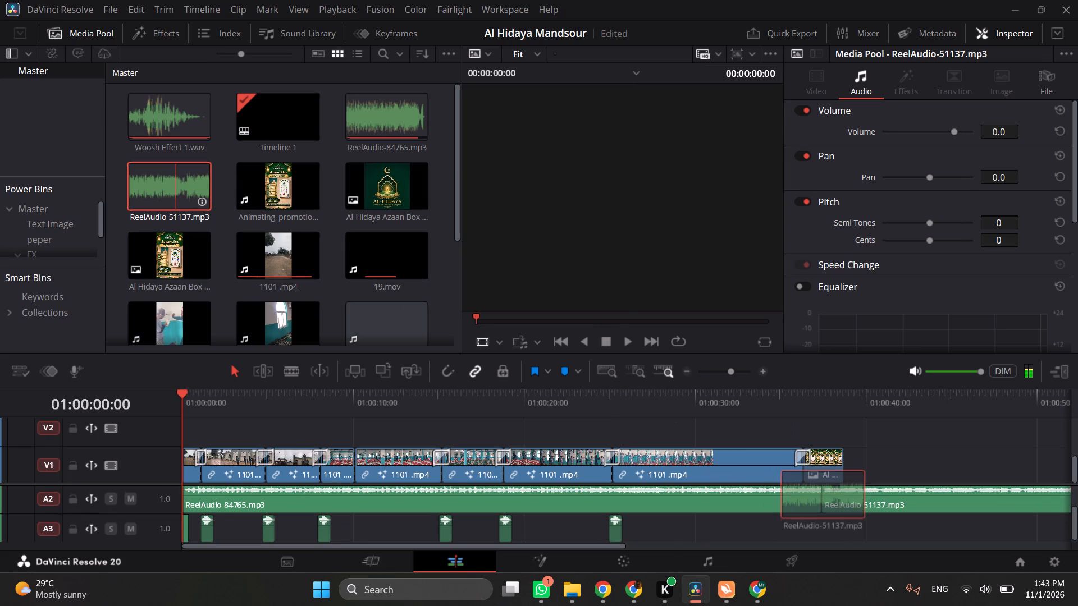
left_click_drag(822, 498, 825, 503)
Delete the existing ReelAudio-84765.mp3 music clip from audio track A2.
left_click(778, 509)
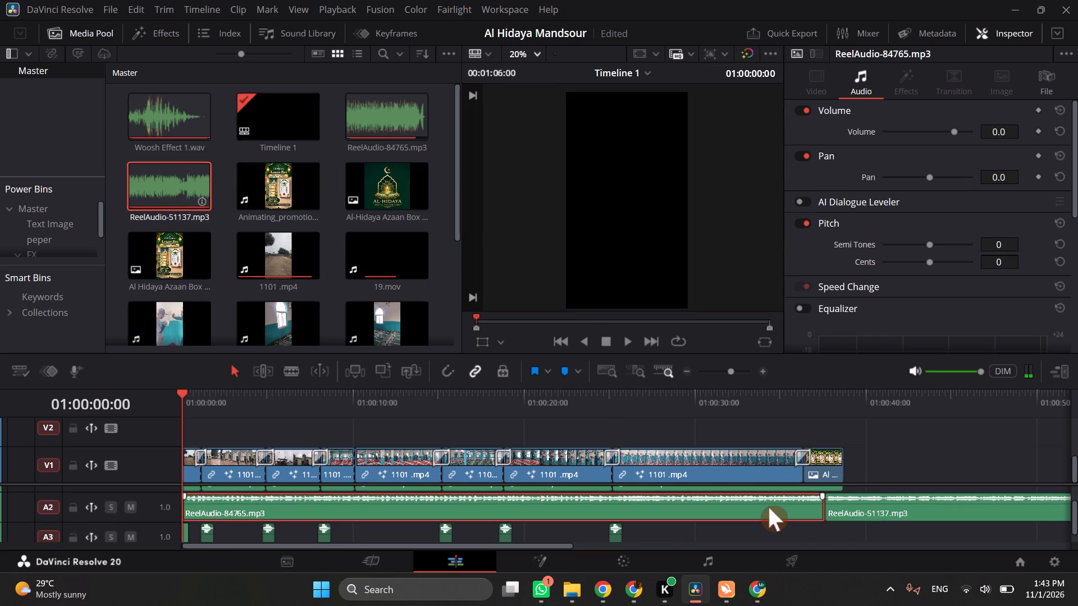
key("BackSpace")
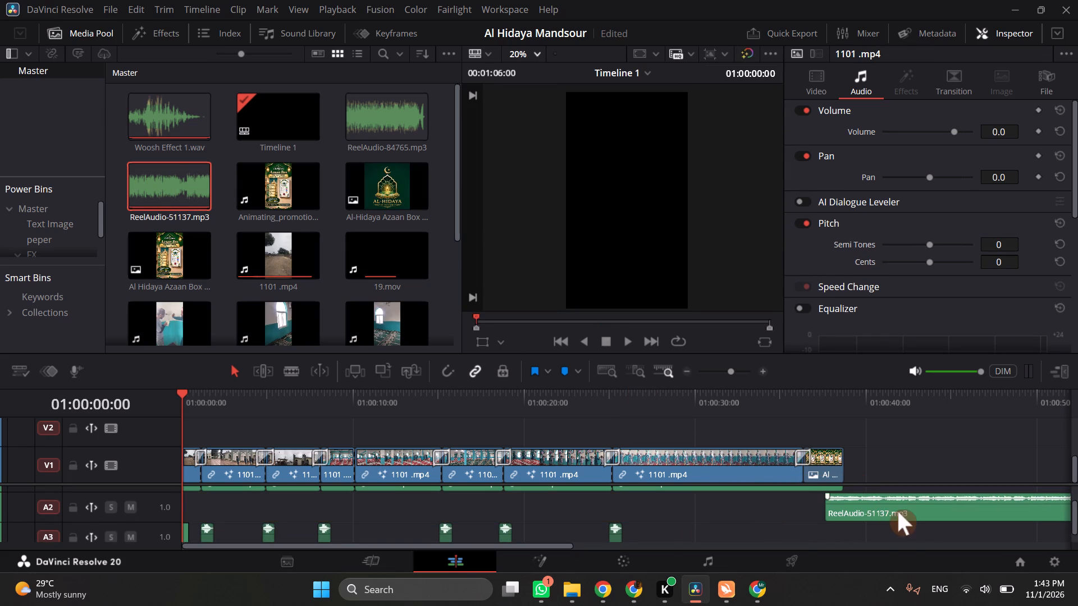
Move the ReelAudio-51137.mp3 clip along track A2 to the very start of the timeline.
left_click_drag(898, 511, 653, 507)
left_click_drag(688, 497, 583, 502)
left_click_drag(617, 498, 528, 501)
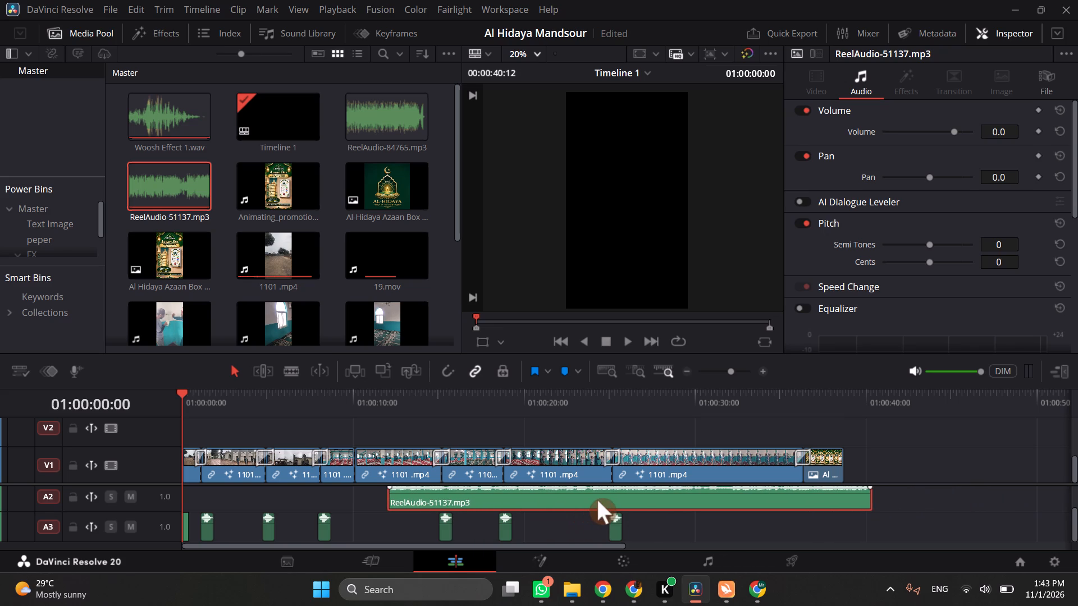
left_click_drag(597, 500, 488, 502)
left_click_drag(561, 498, 517, 497)
left_click_drag(581, 509, 519, 515)
Play the timeline from the start with the new music and try to extend the end of the ReelAudio-51137.mp3 clip.
key("space")
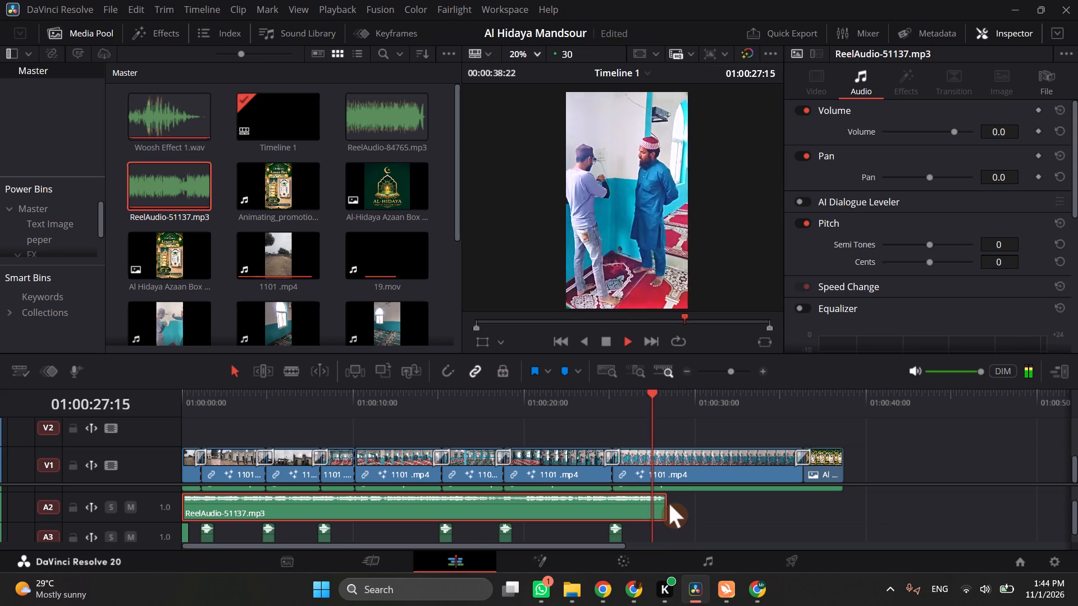
left_click_drag(664, 504, 670, 504)
key("space")
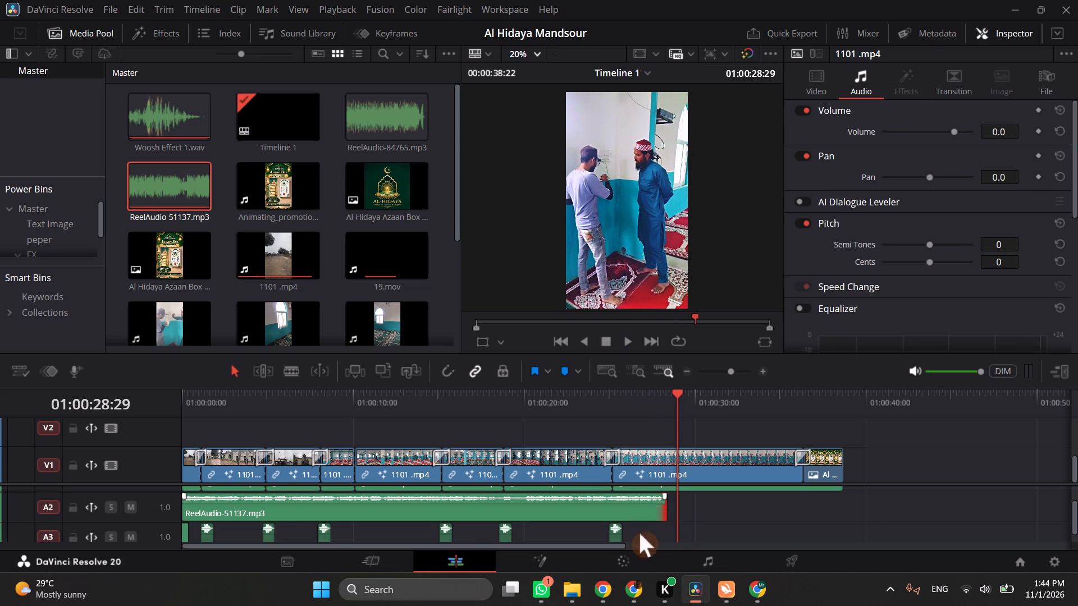
Replay the opening from the start of the timeline several times to check it with the new music.
left_click_drag(640, 414, 131, 476)
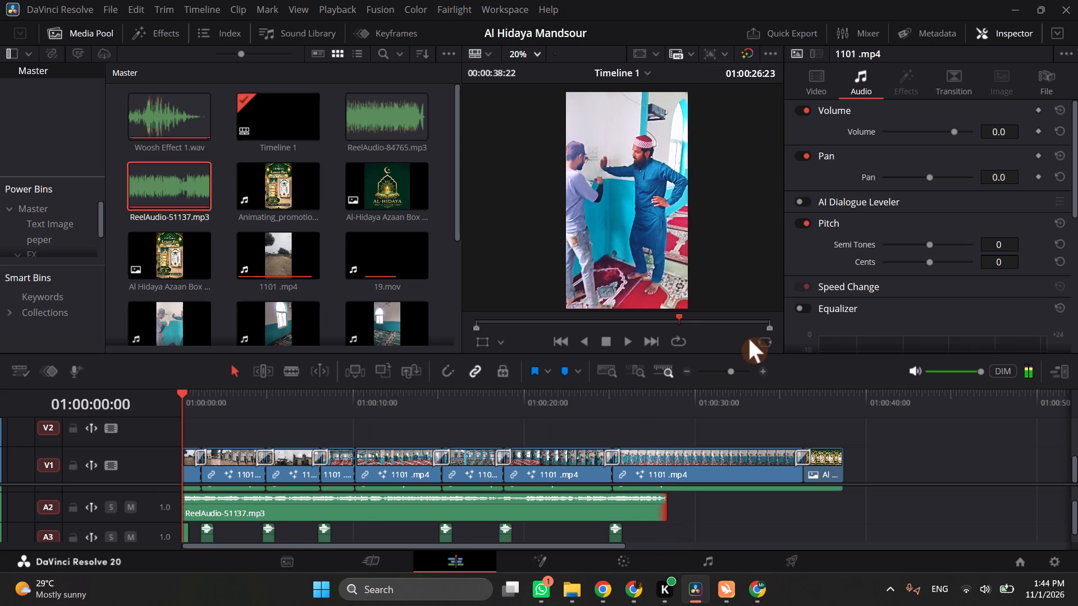
left_click(628, 343)
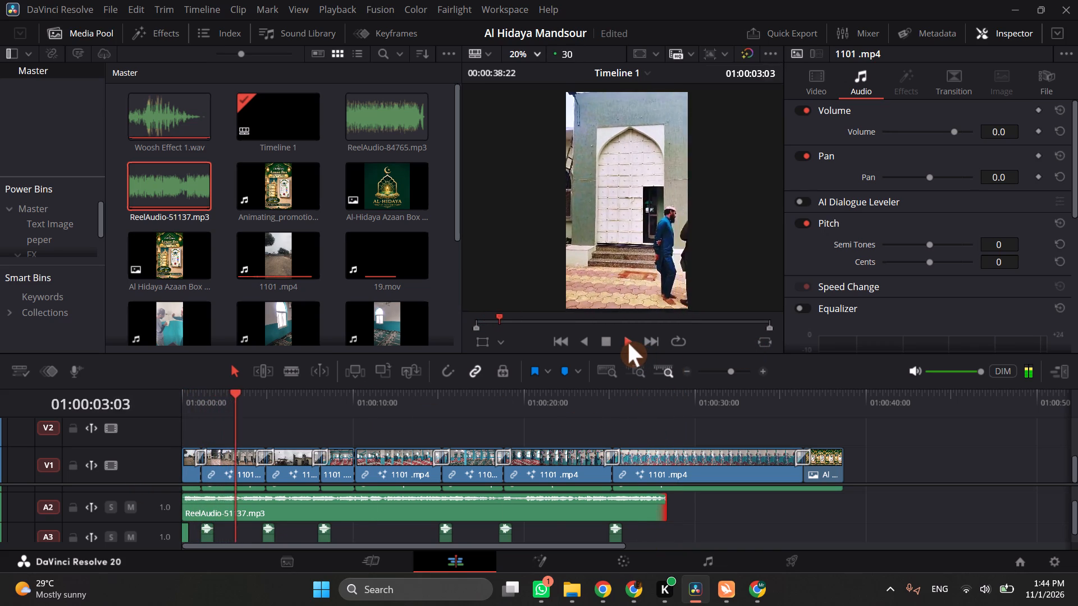
left_click_drag(186, 405, 171, 415)
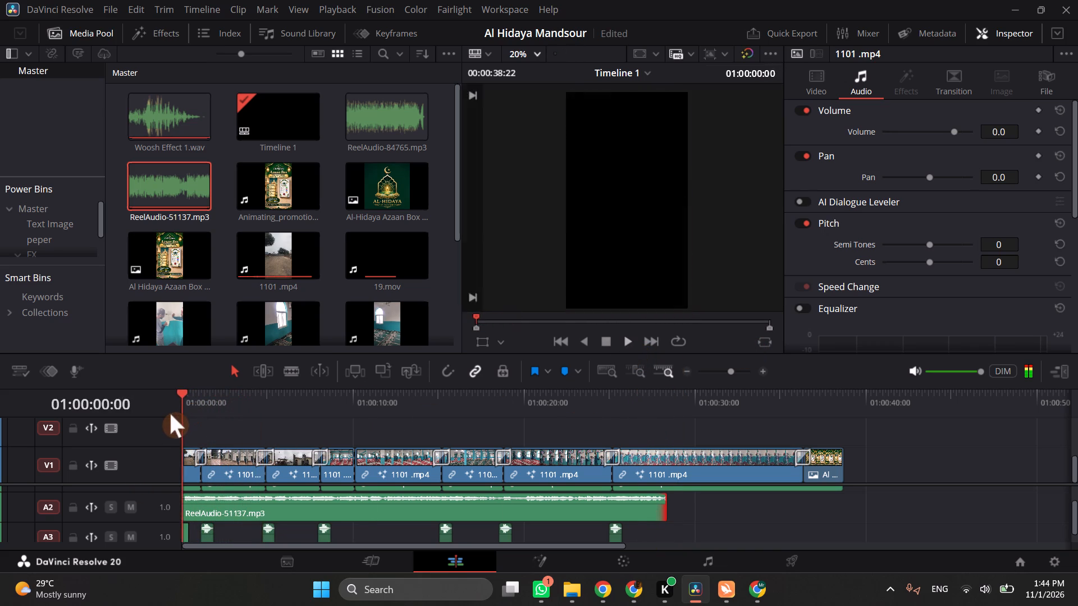
left_click_drag(193, 402, 181, 408)
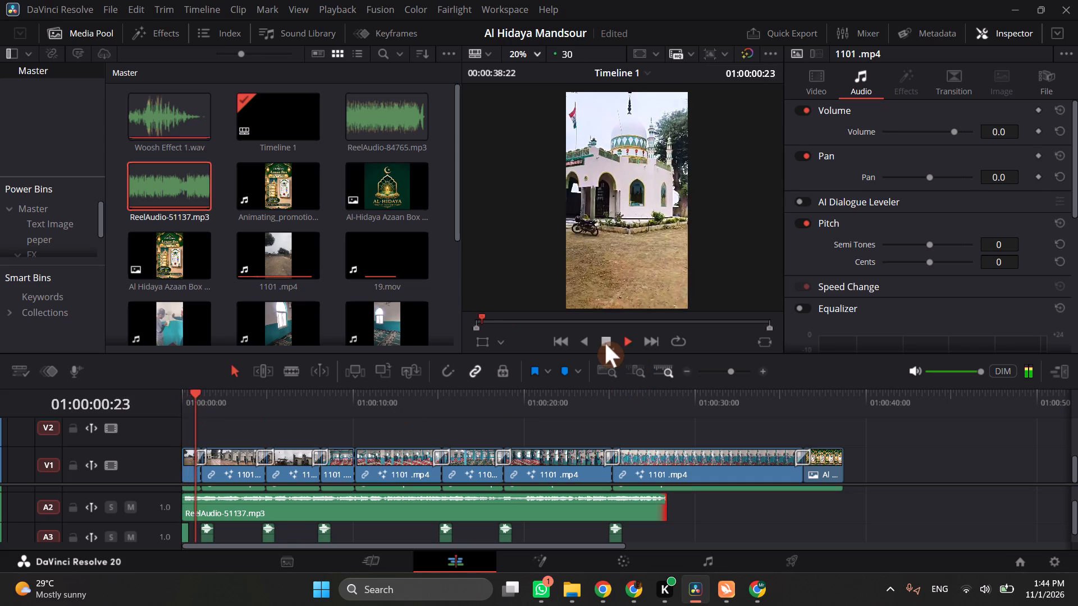
left_click(605, 343)
Enable video tracks V4 and V3 so the Al-Hidaya poster logo and the opening overlay are shown.
scroll(104, 444, "up", 3)
left_click(109, 437)
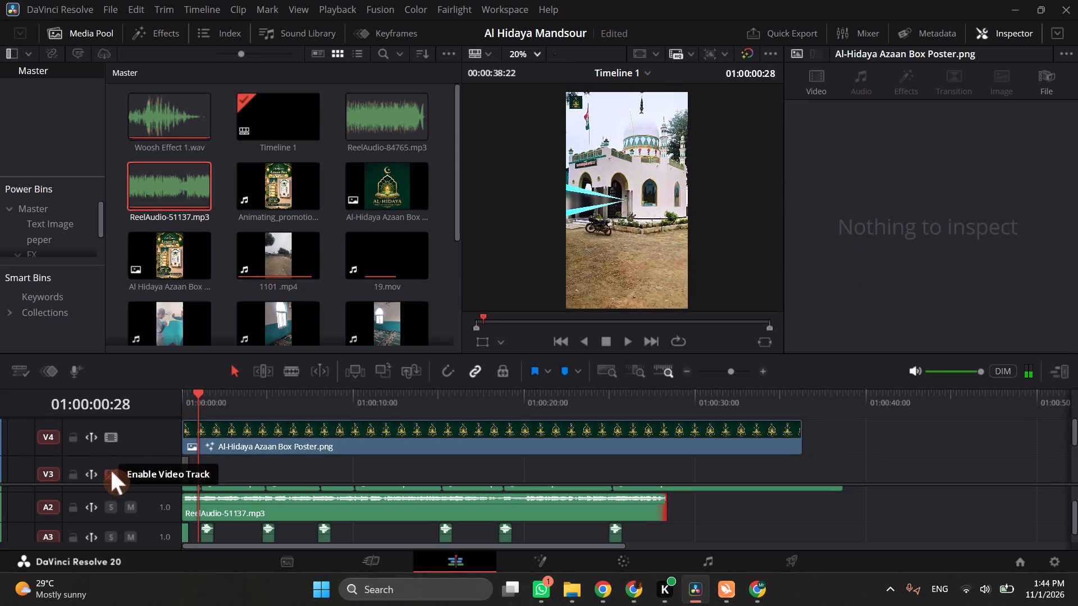
left_click(111, 471)
Play the timeline from the start to check the opening with the V3 and V4 overlays enabled.
left_click_drag(214, 399, 143, 406)
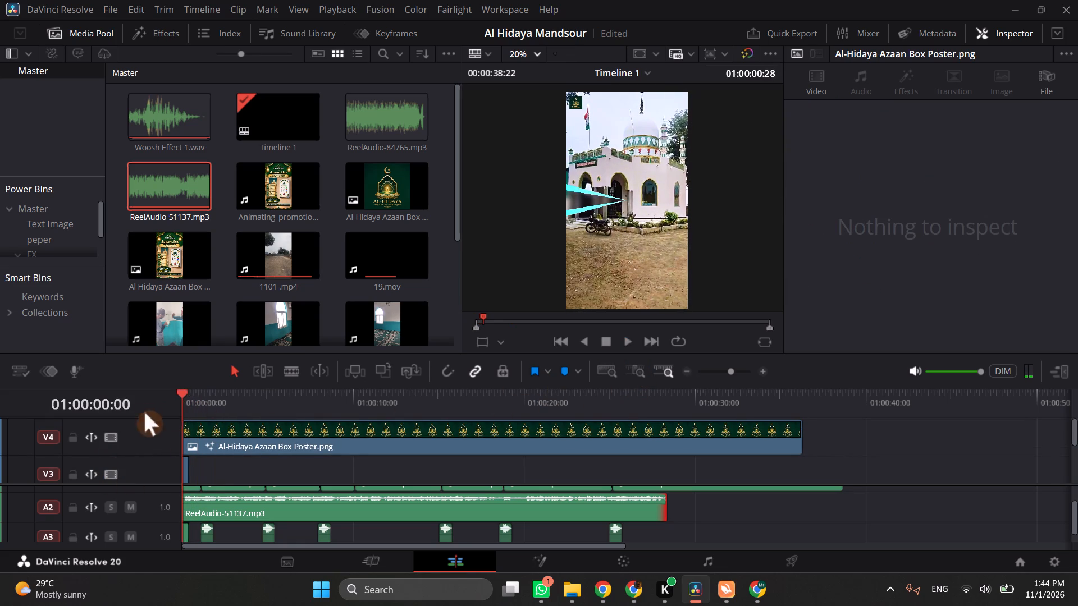
left_click(628, 342)
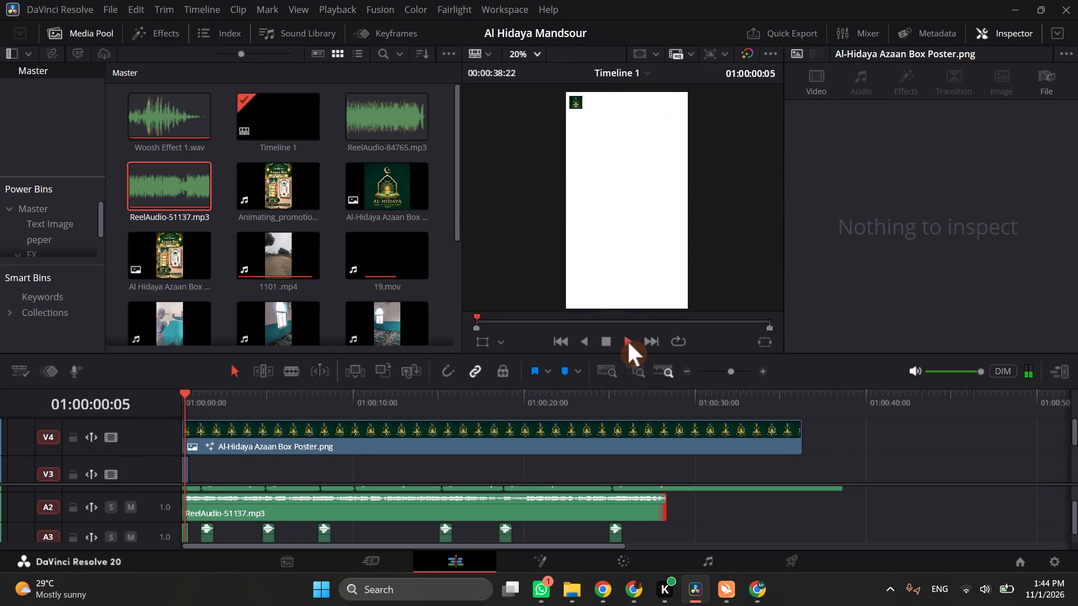